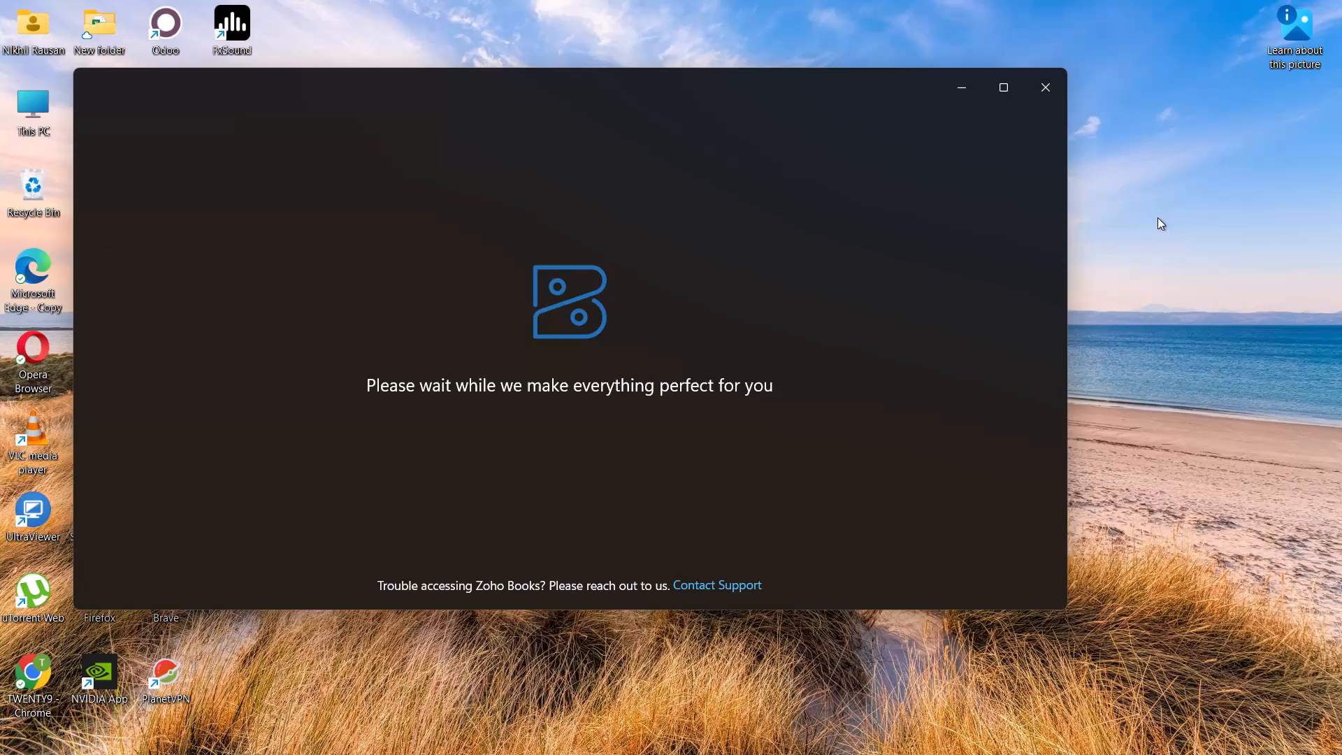
Maximize the Zoho Books window to fill the screen.
left_click(1012, 80)
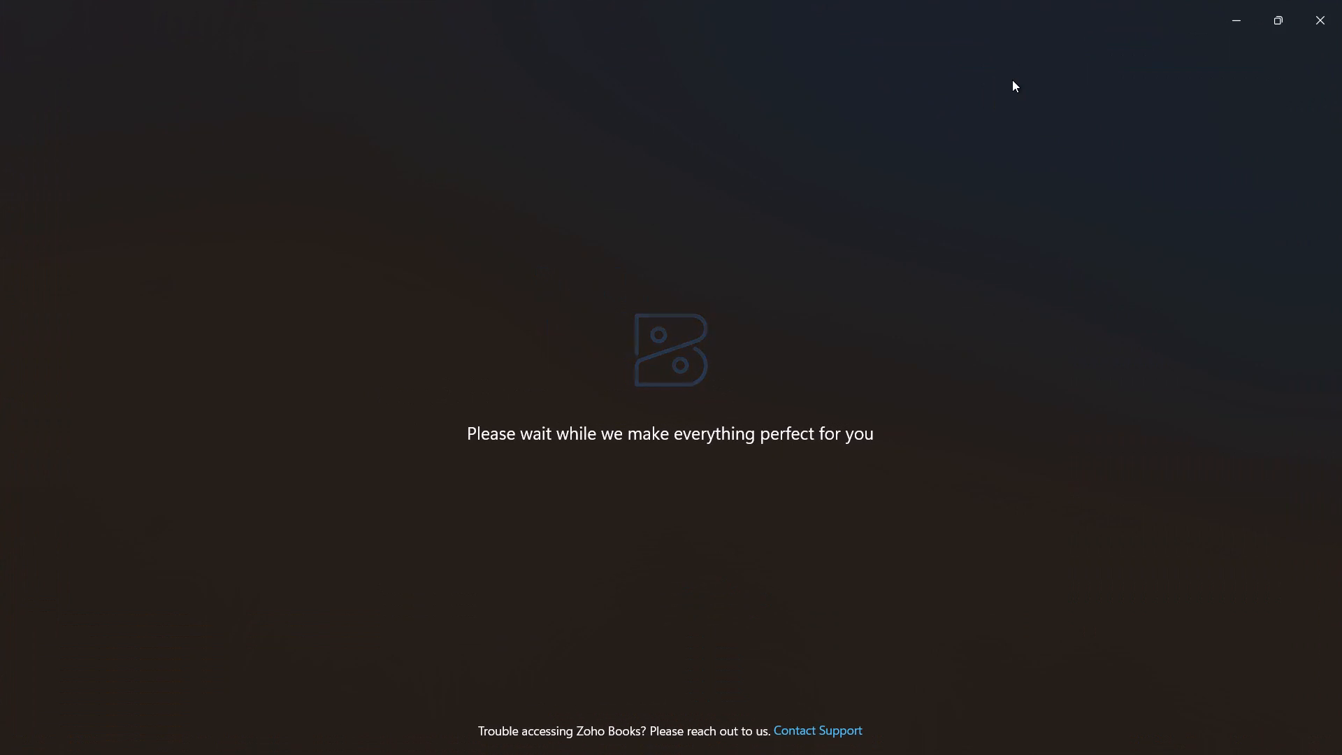
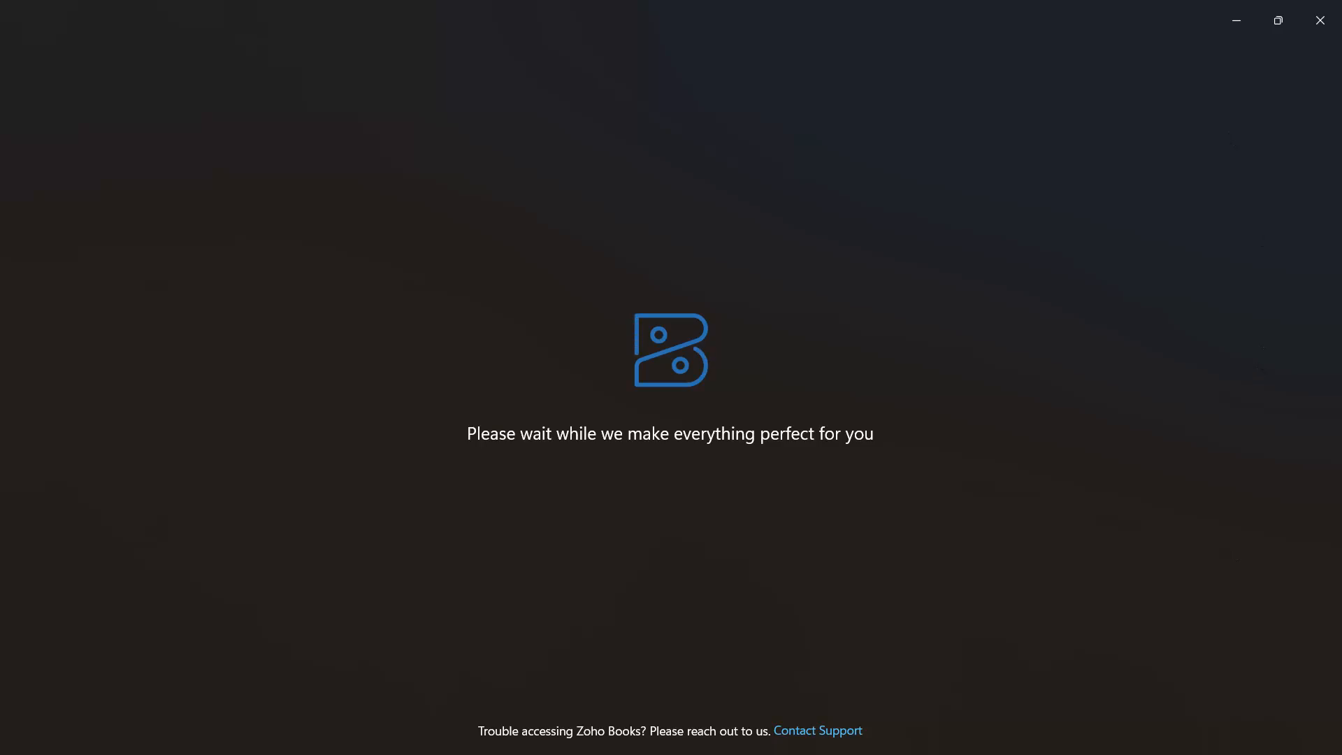
Open the Windows quick settings to check the Wi-Fi connection while Zoho Books loads.
left_click(1175, 734)
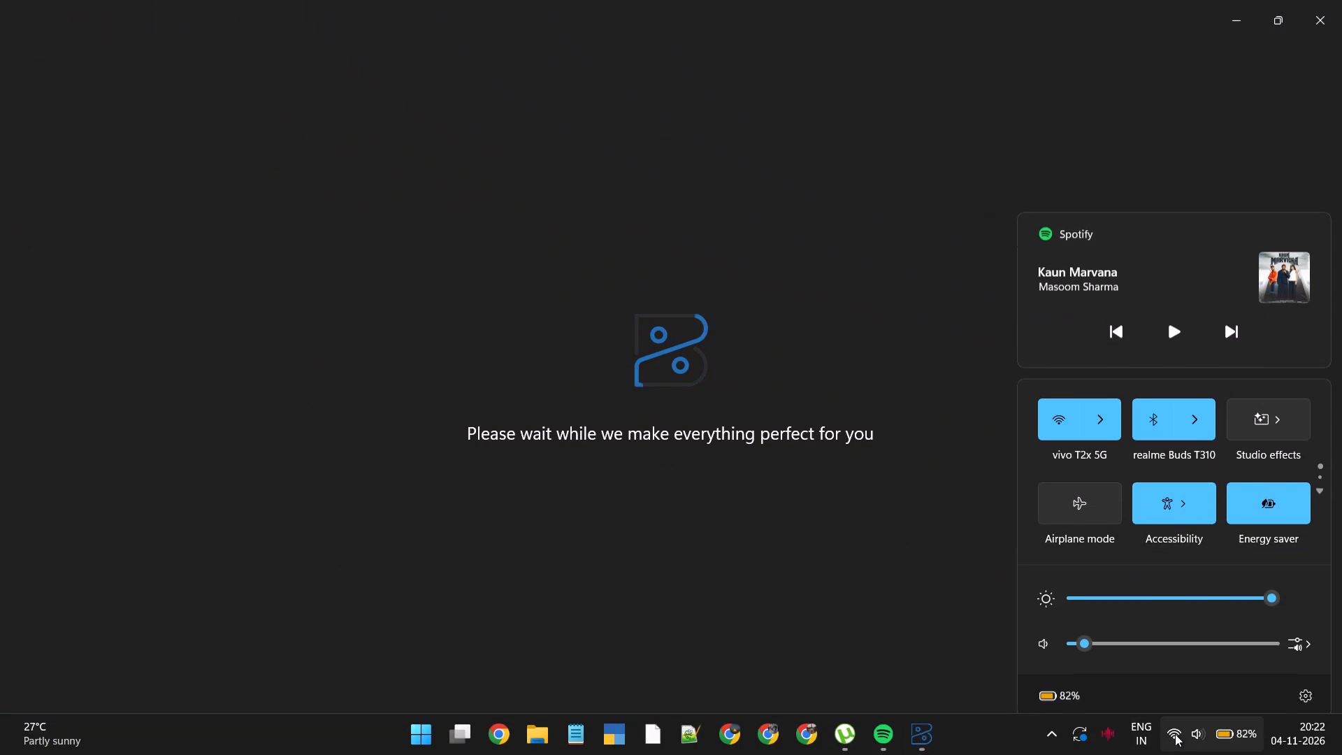
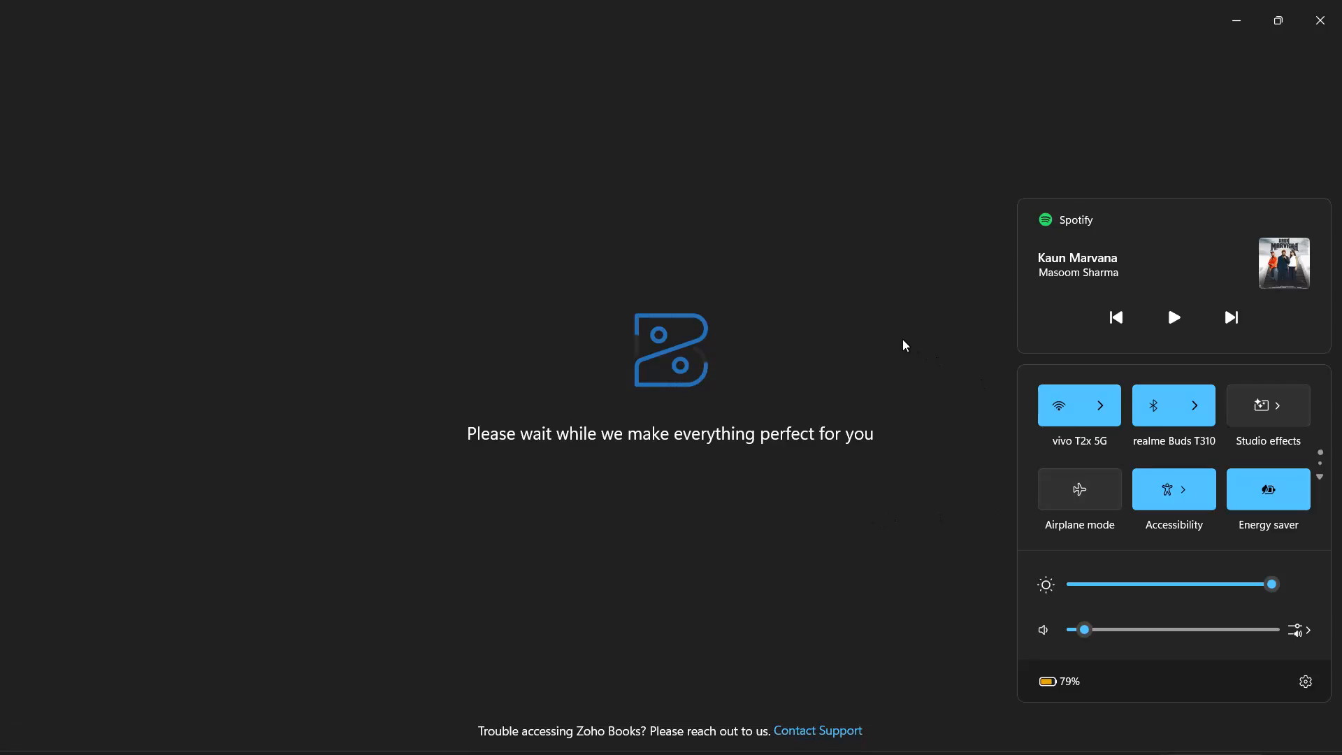
Dismiss the Windows quick settings and return to the Zoho Books loading screen.
left_click(902, 339)
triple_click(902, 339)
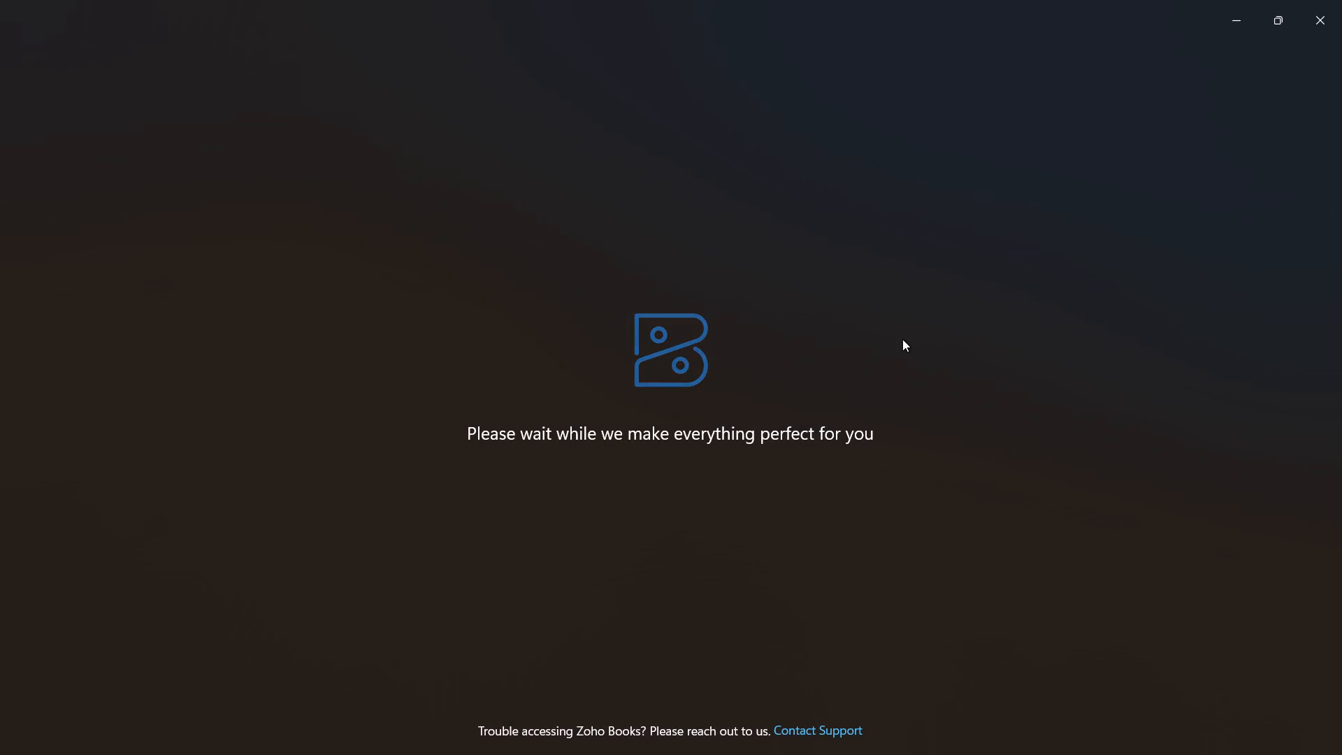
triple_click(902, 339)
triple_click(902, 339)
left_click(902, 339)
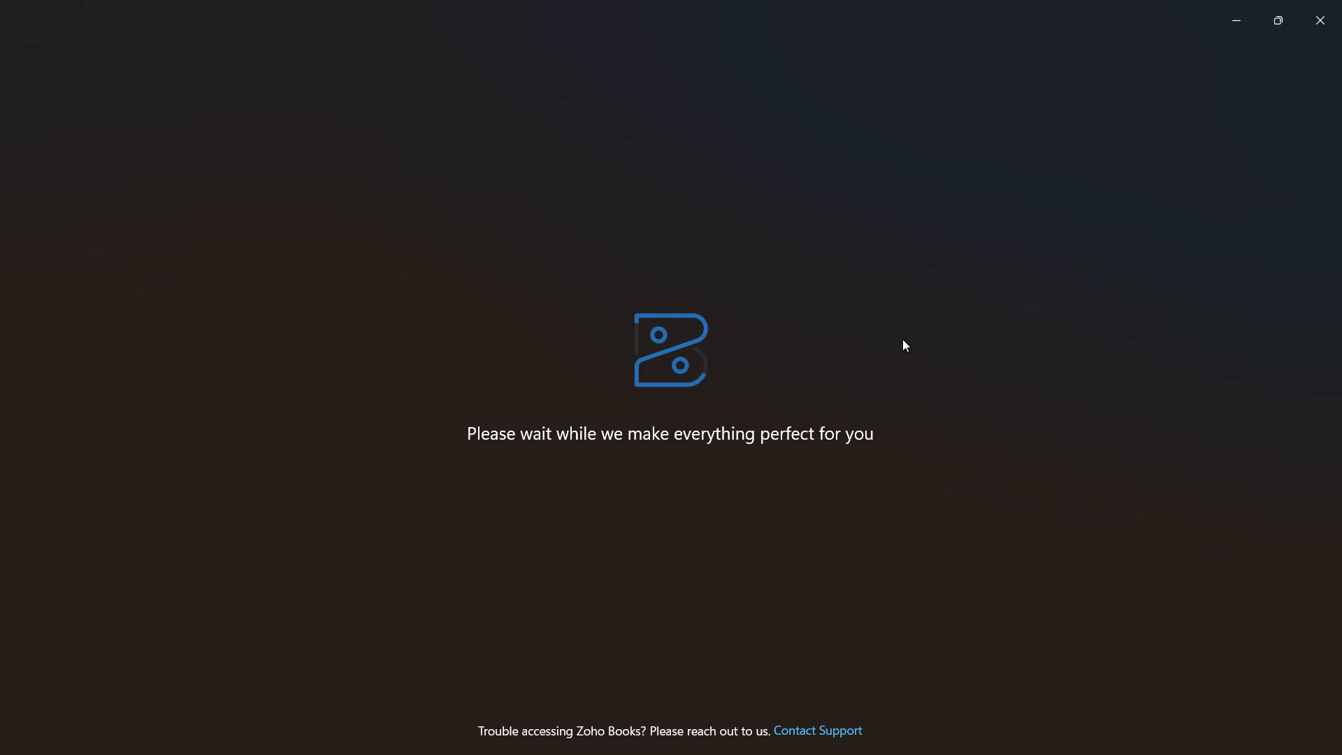
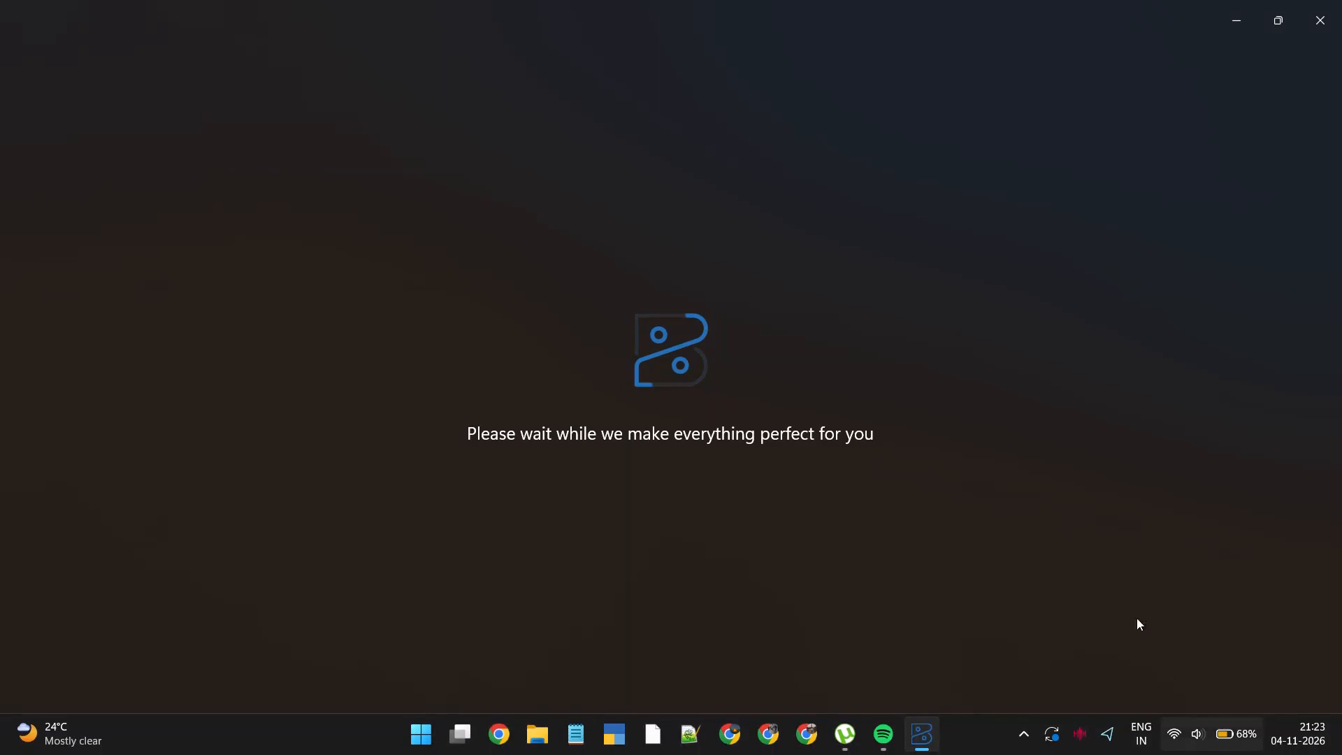
Quit the Zoho Books desktop app while it is still loading and return to the Windows desktop.
left_click(506, 287)
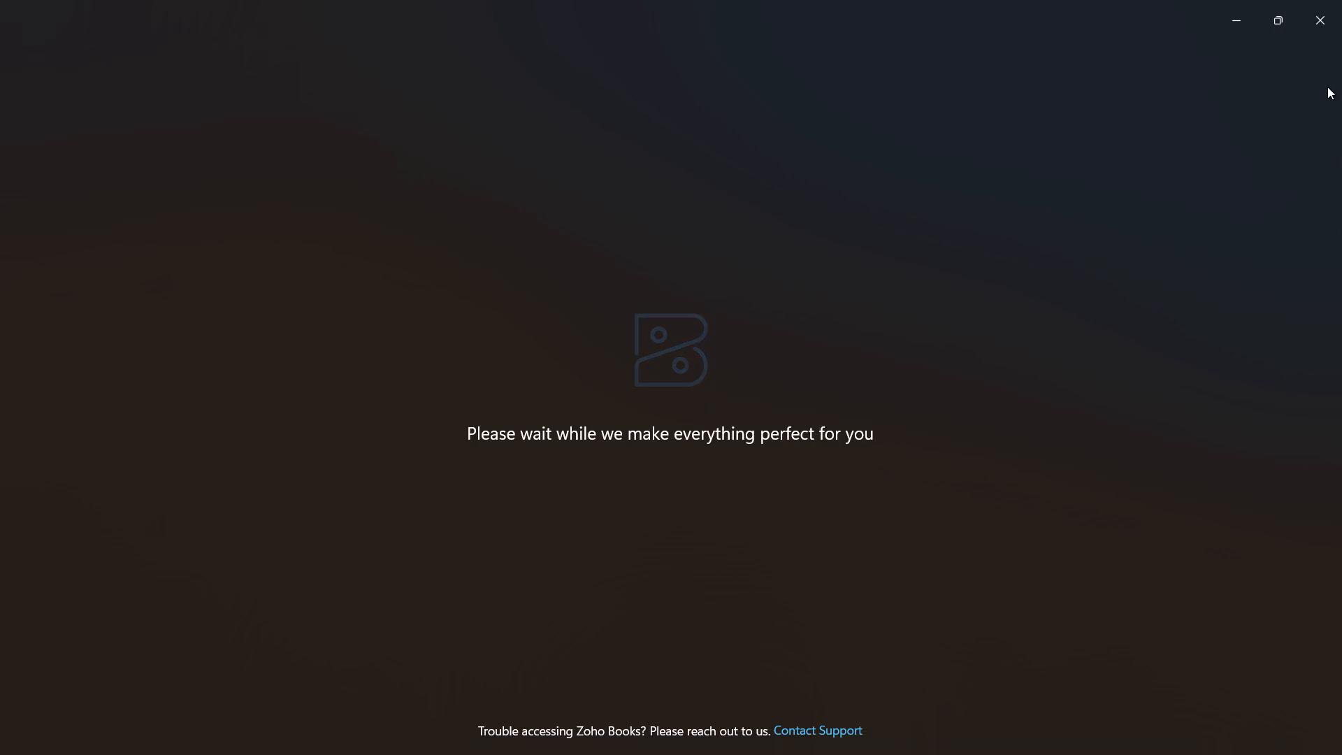
double_click(1307, 6)
left_click(1307, 6)
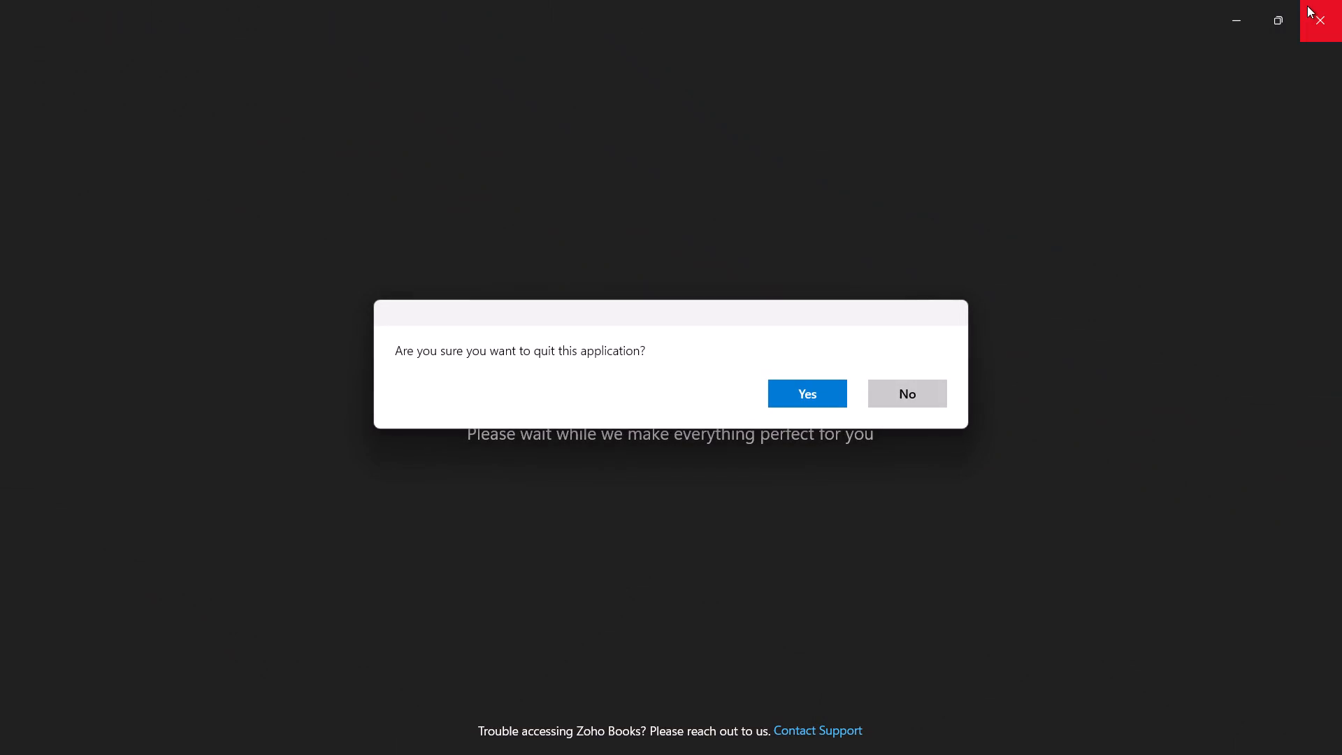
left_click(802, 389)
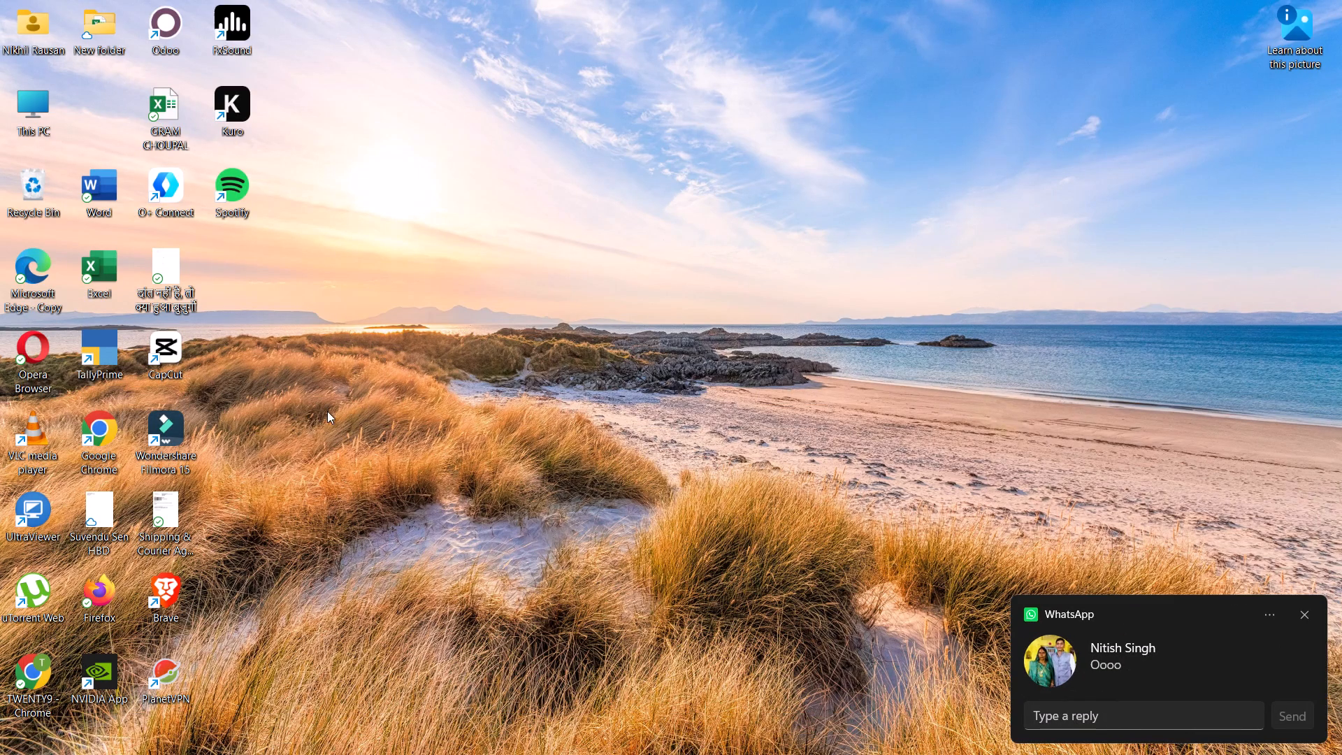
Launch the Firefox browser from the Windows desktop.
double_click(99, 596)
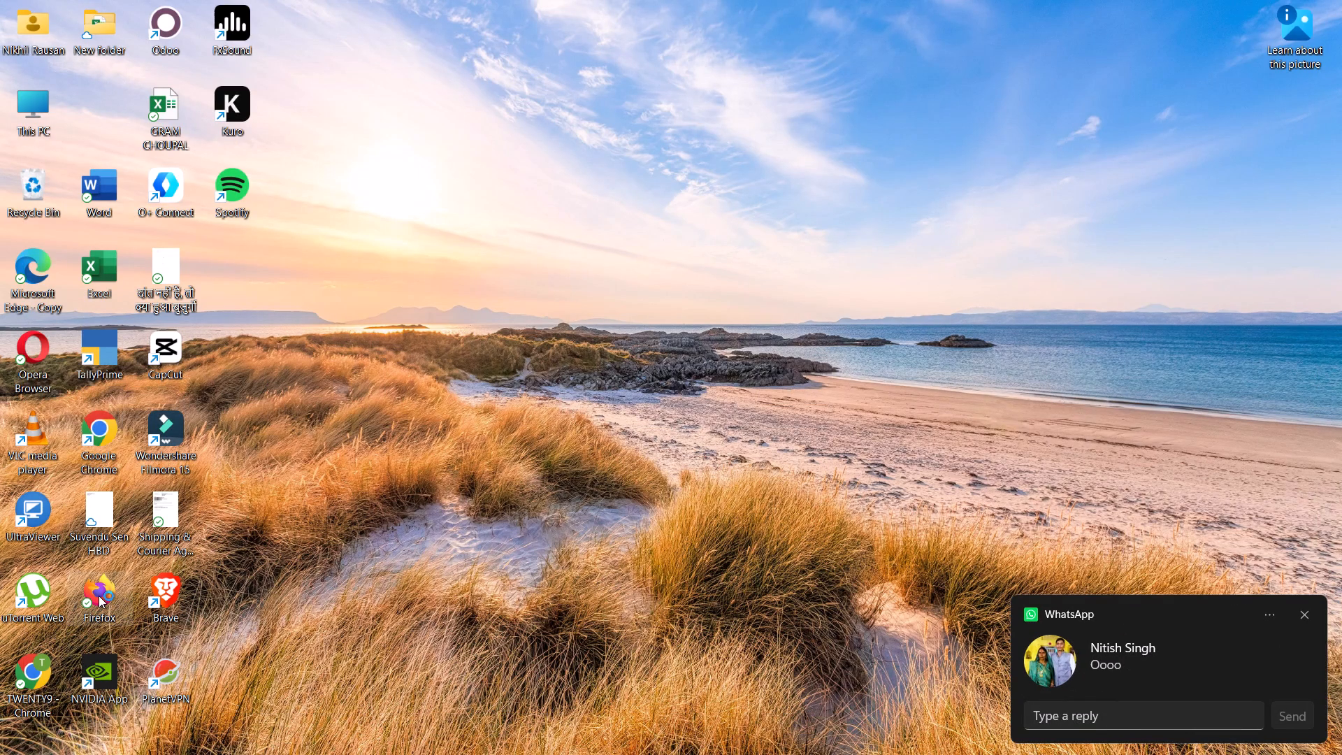
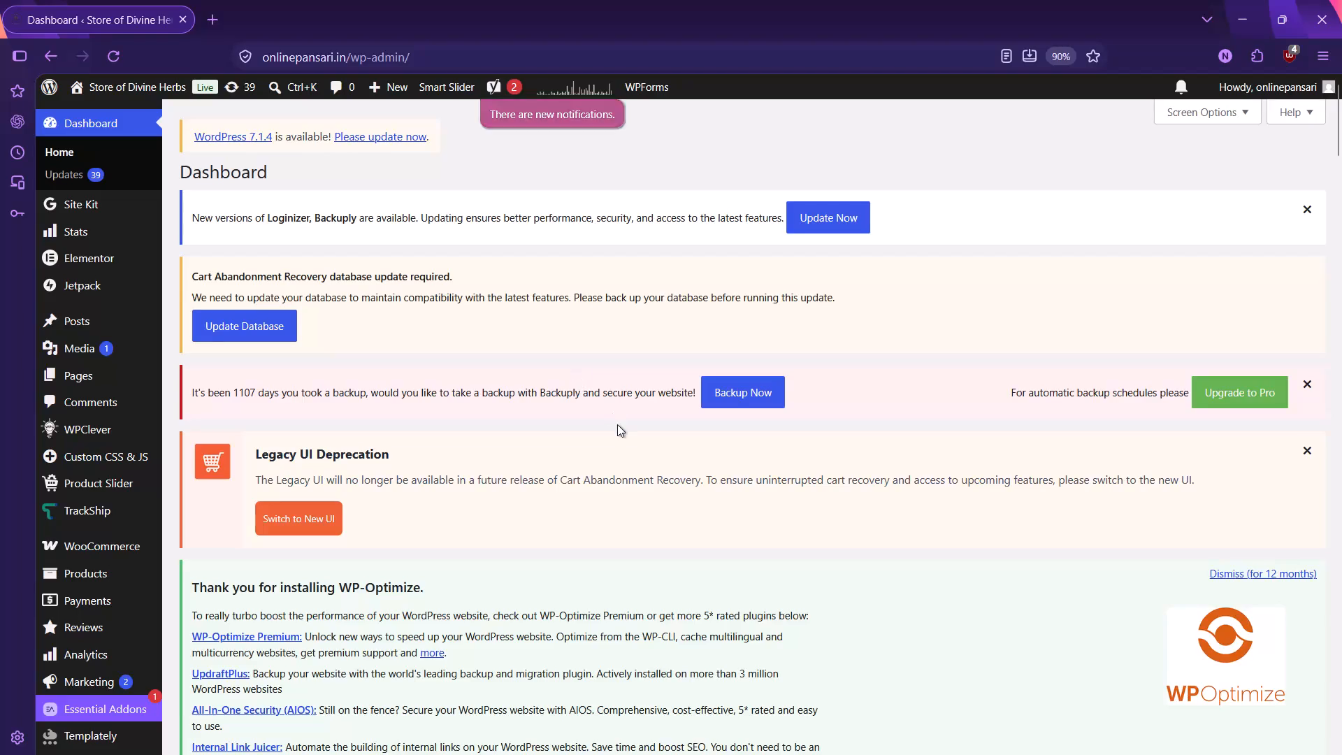
Look through the WordPress dashboard of the Store of Divine Herbs site, including its site health, activity and statistics widgets.
scroll(617, 424, "down", 7)
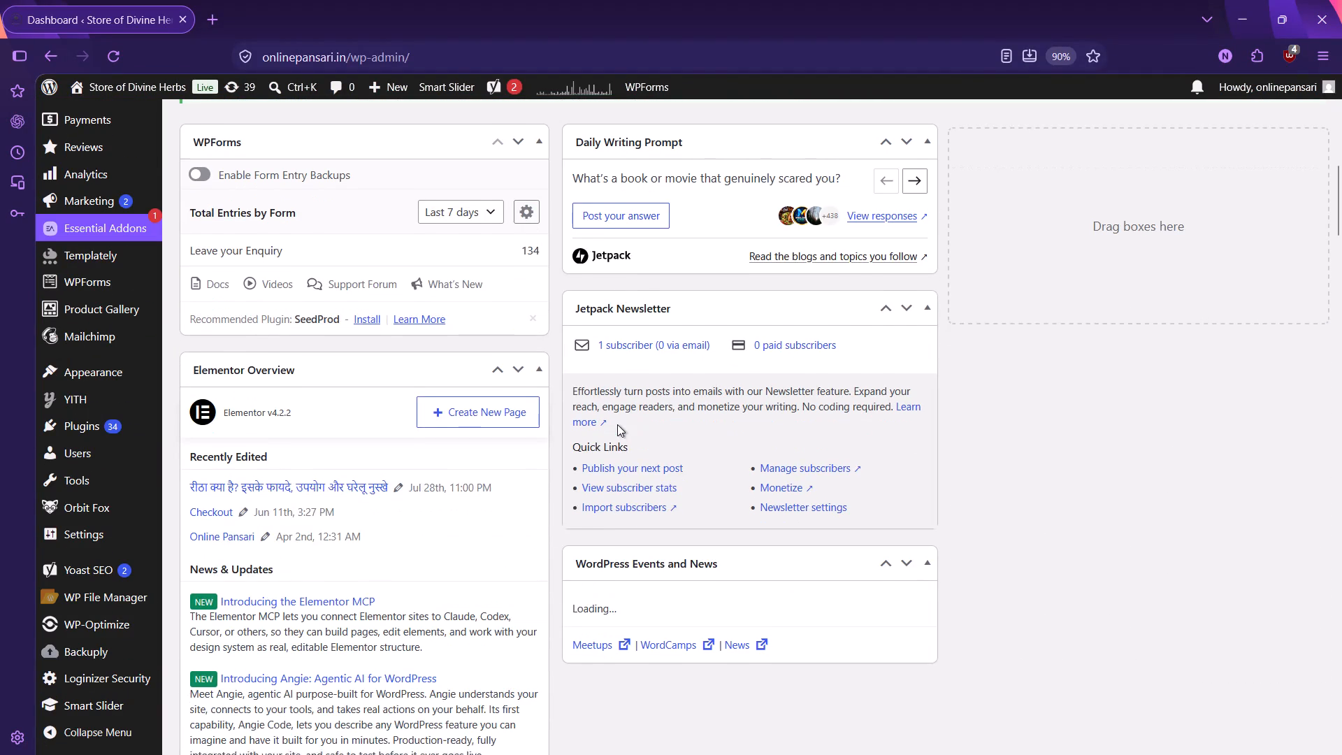
scroll(617, 424, "down", 6)
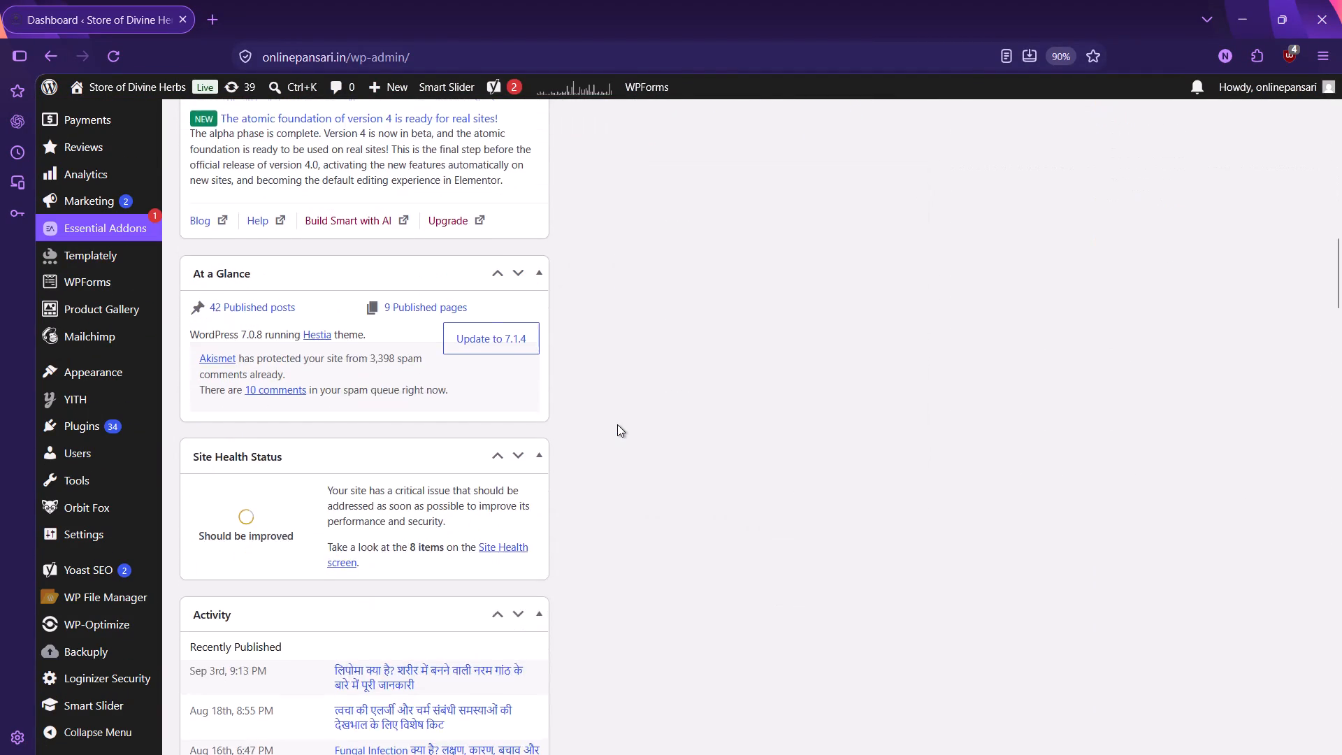
scroll(617, 424, "down", 4)
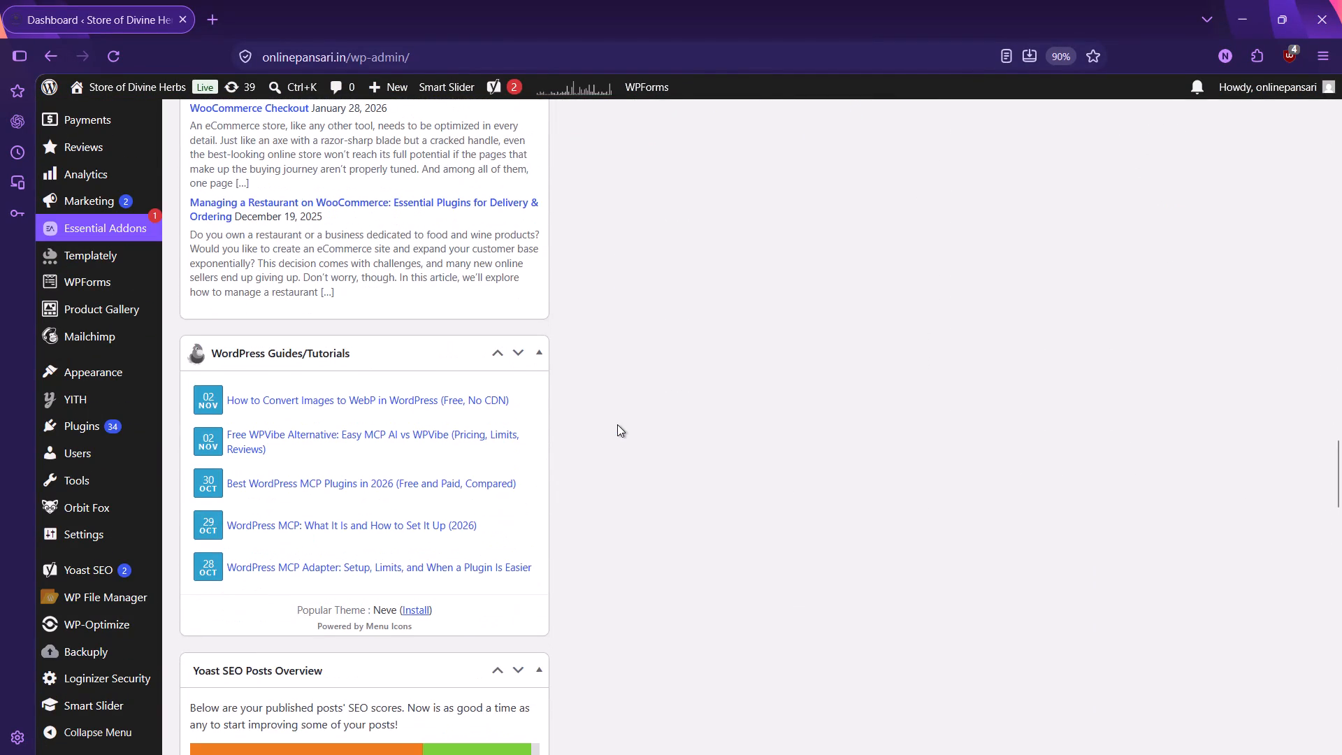
scroll(617, 424, "up", 8)
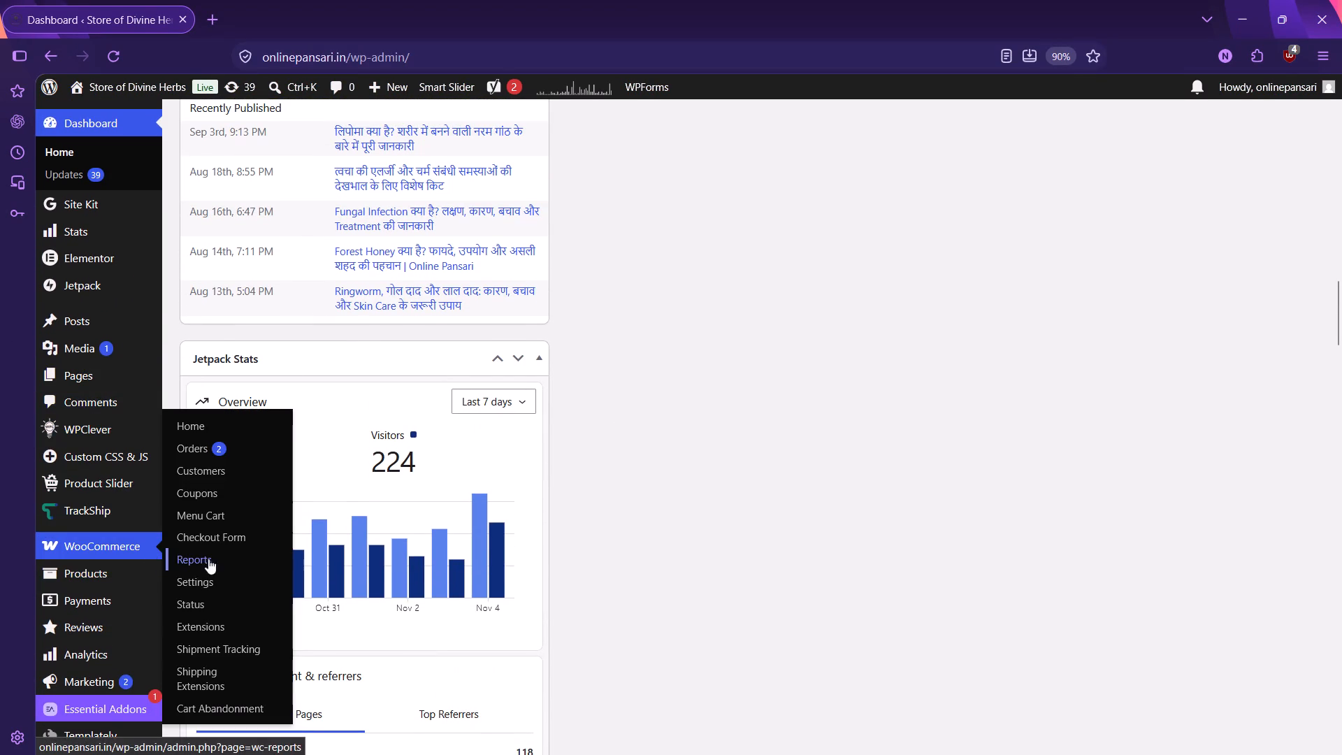
Open the WooCommerce orders list of the store.
left_click(226, 457)
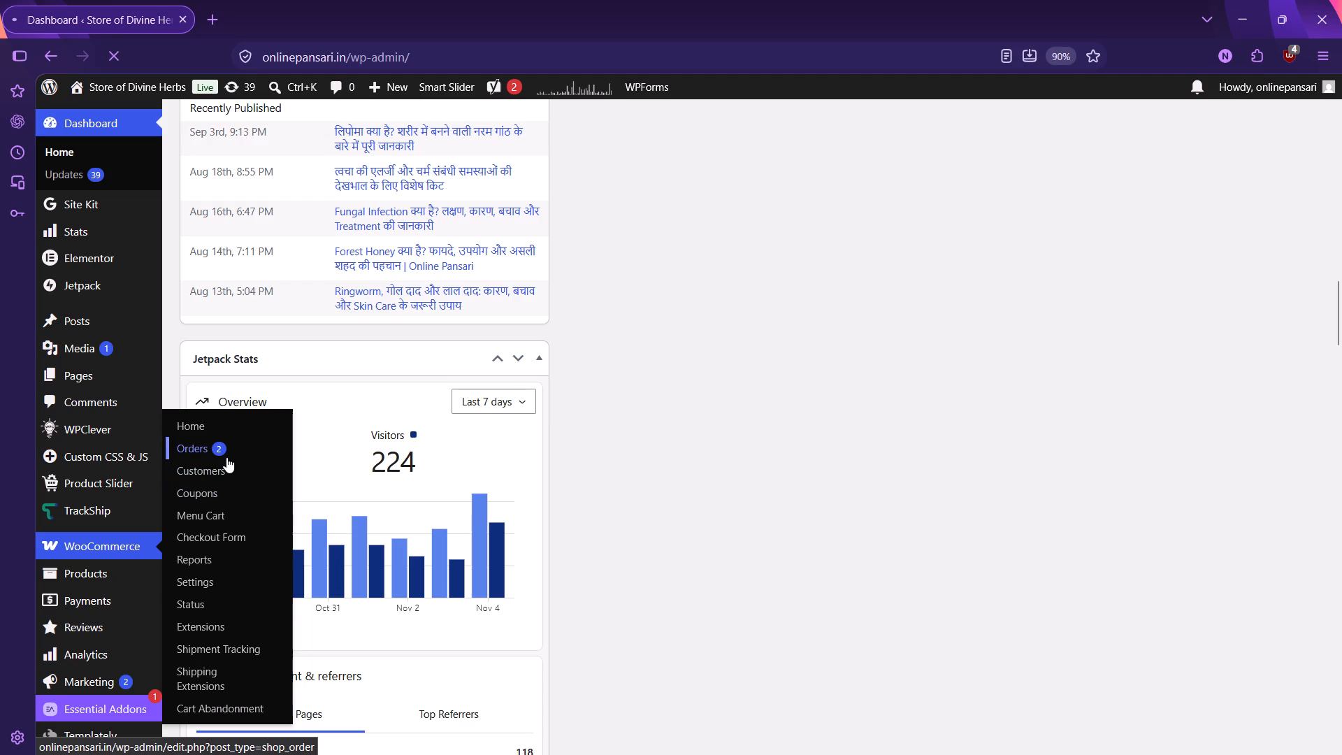
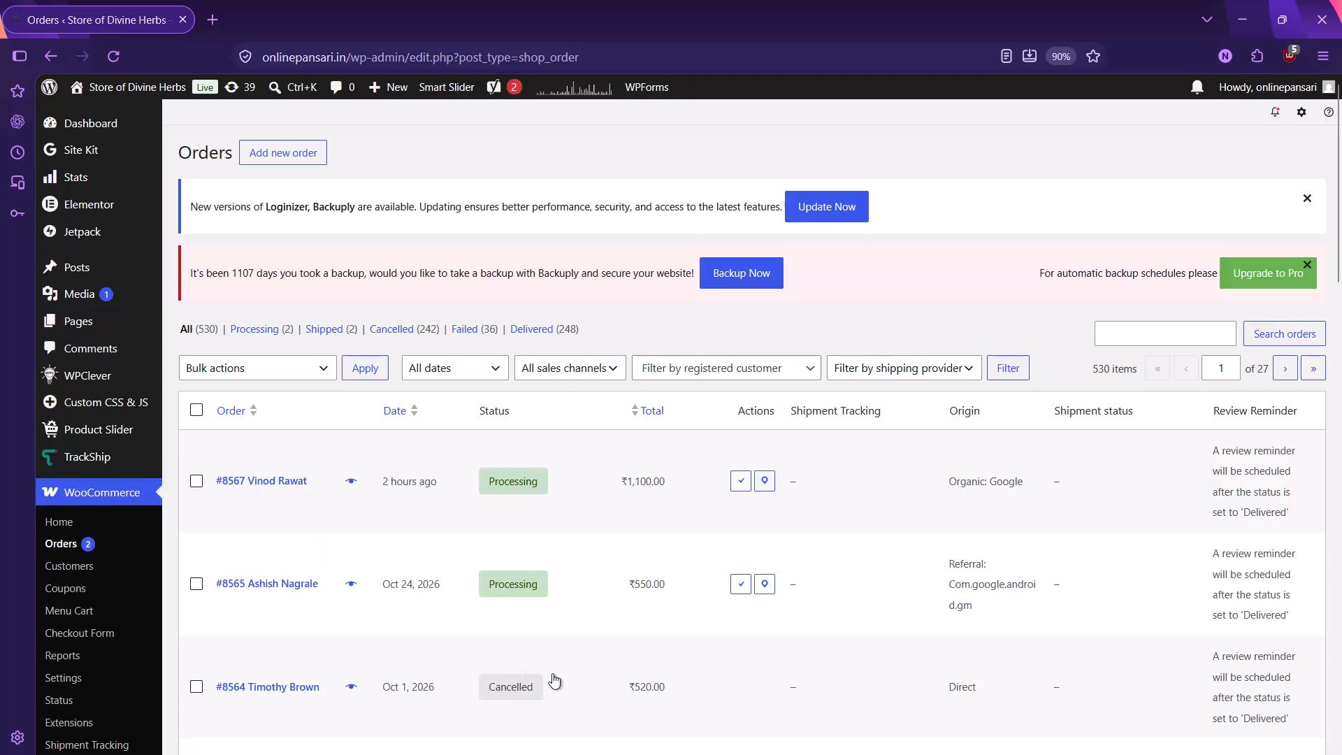
Look through the most recent orders in the list, checking their status, totals, shipment tracking and origin.
scroll(552, 673, "down", 3)
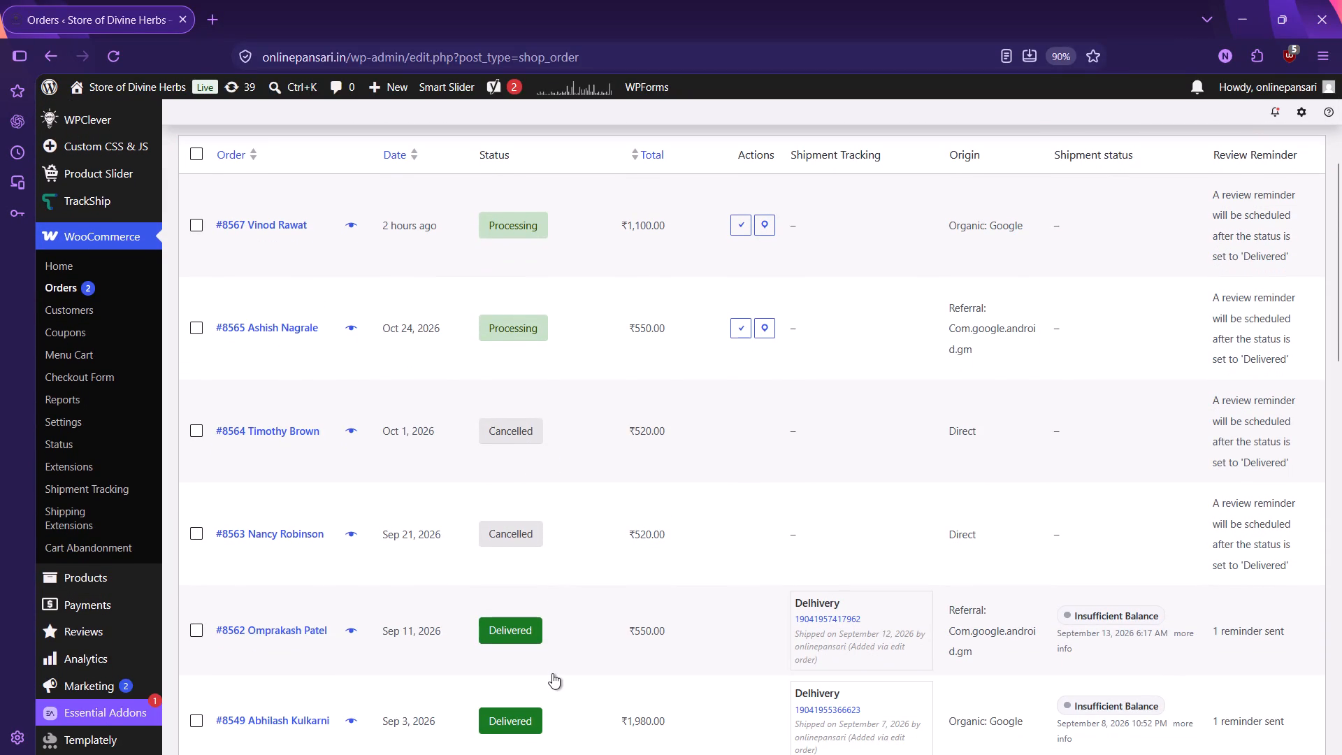
scroll(552, 673, "right", 1)
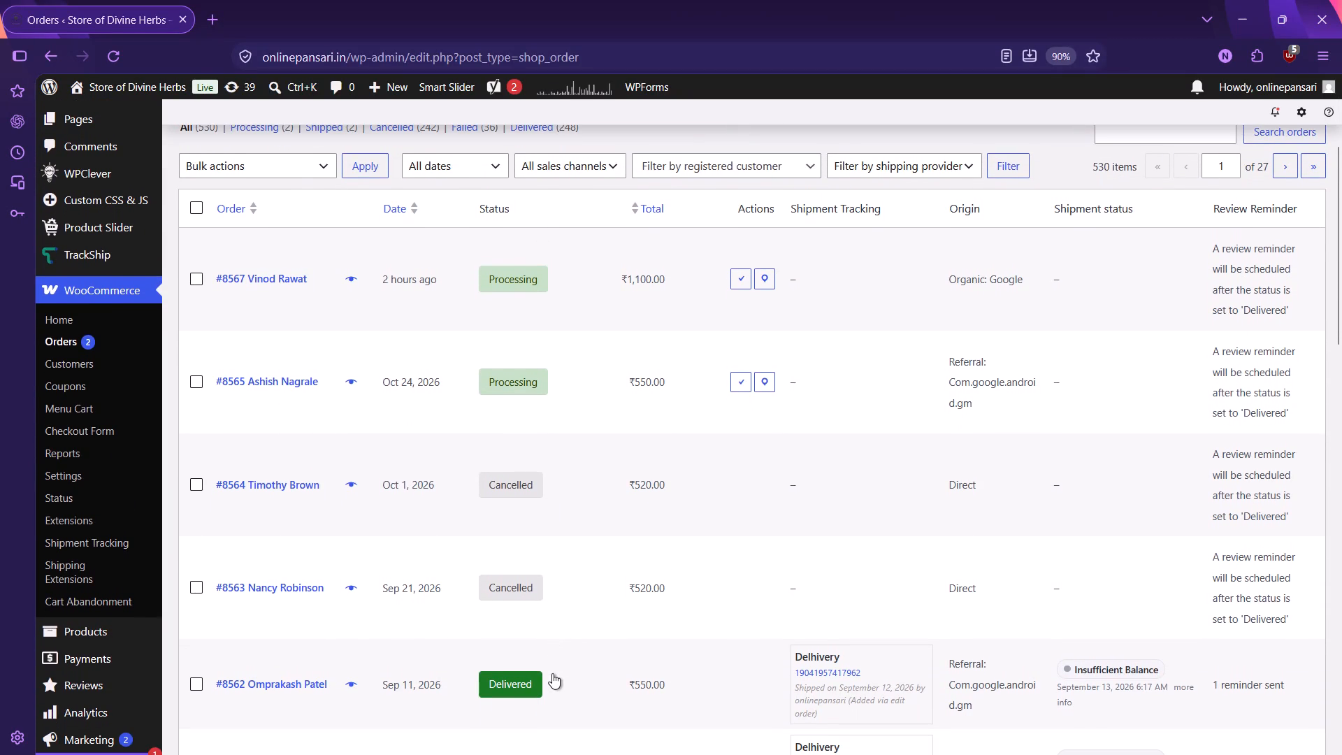
scroll(552, 673, "down", 1)
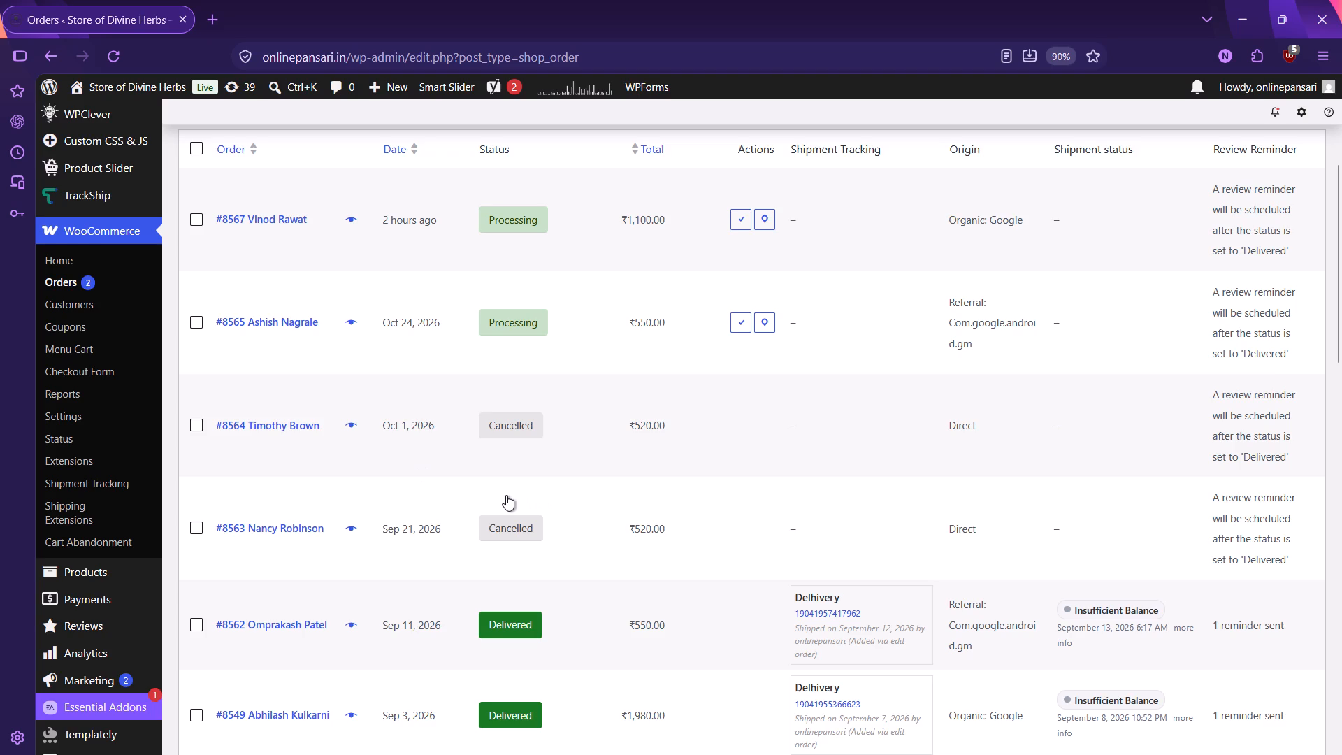
scroll(506, 495, "down", 1)
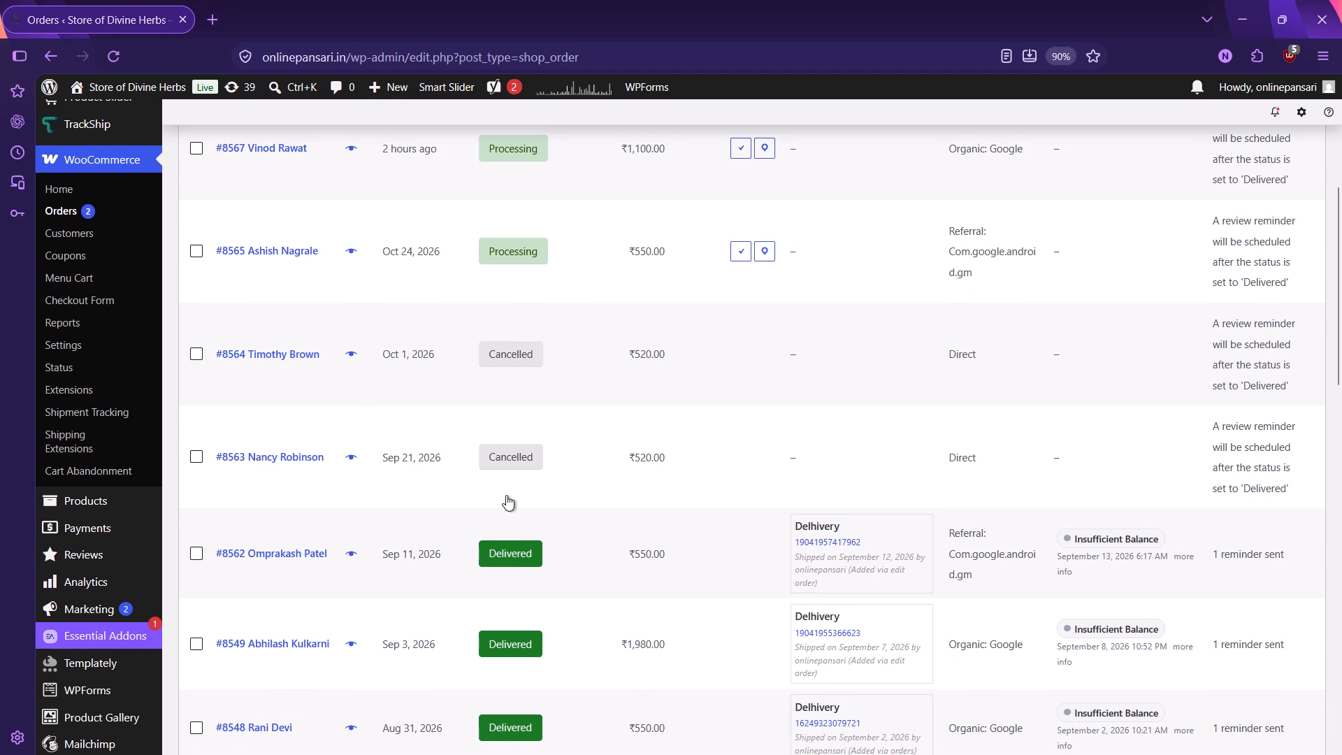
scroll(437, 416, "up", 1)
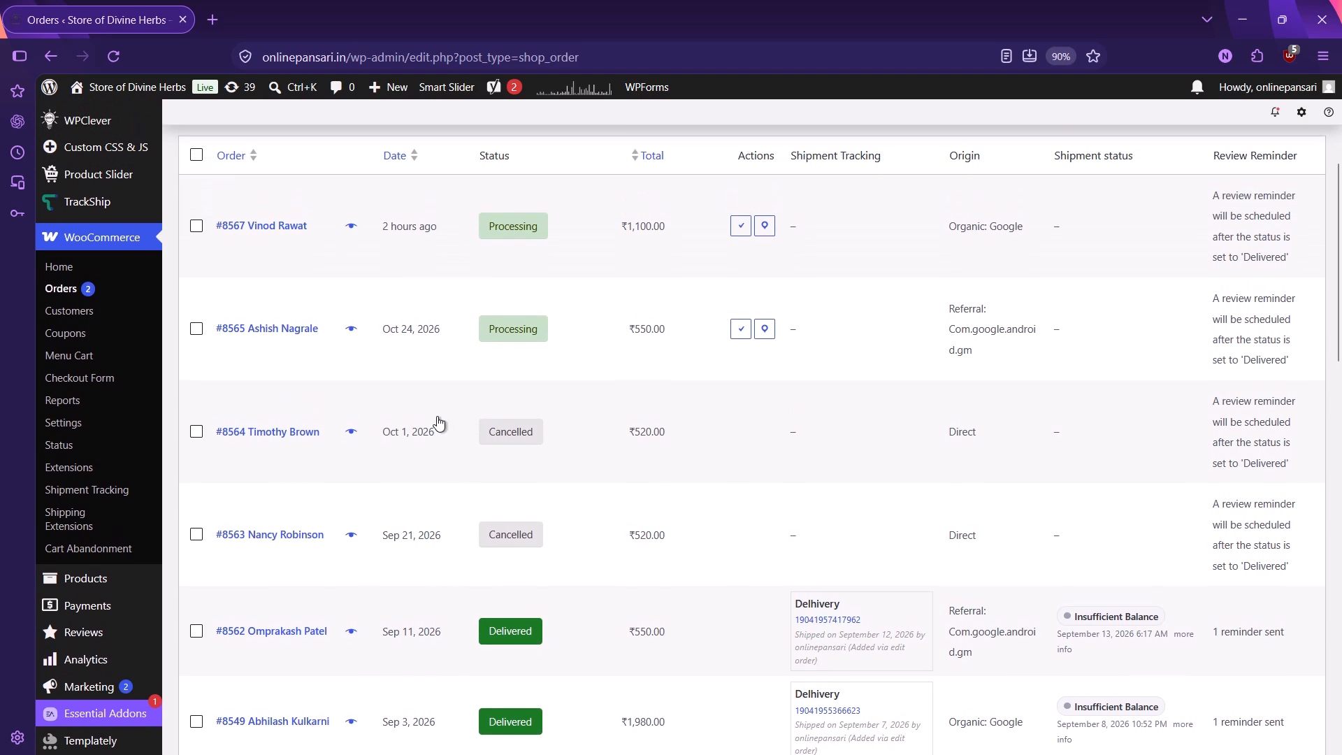
scroll(437, 416, "up", 2)
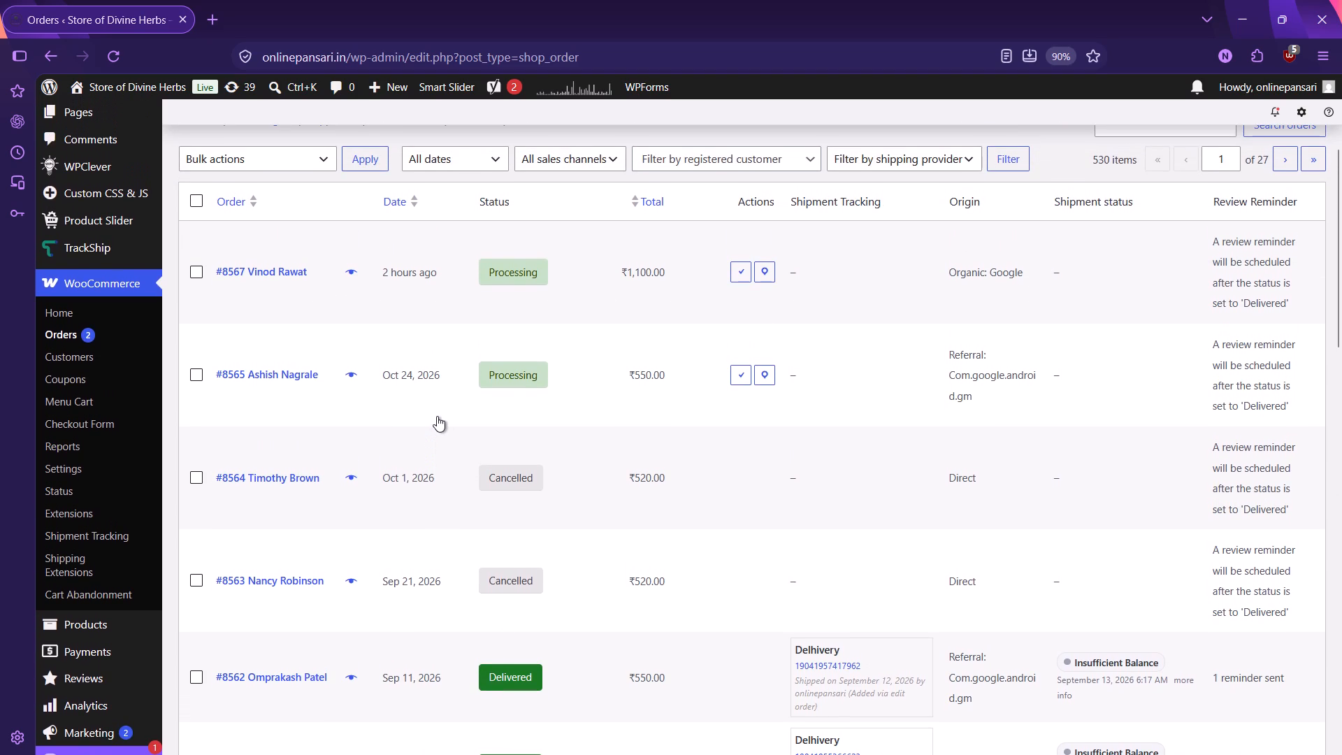
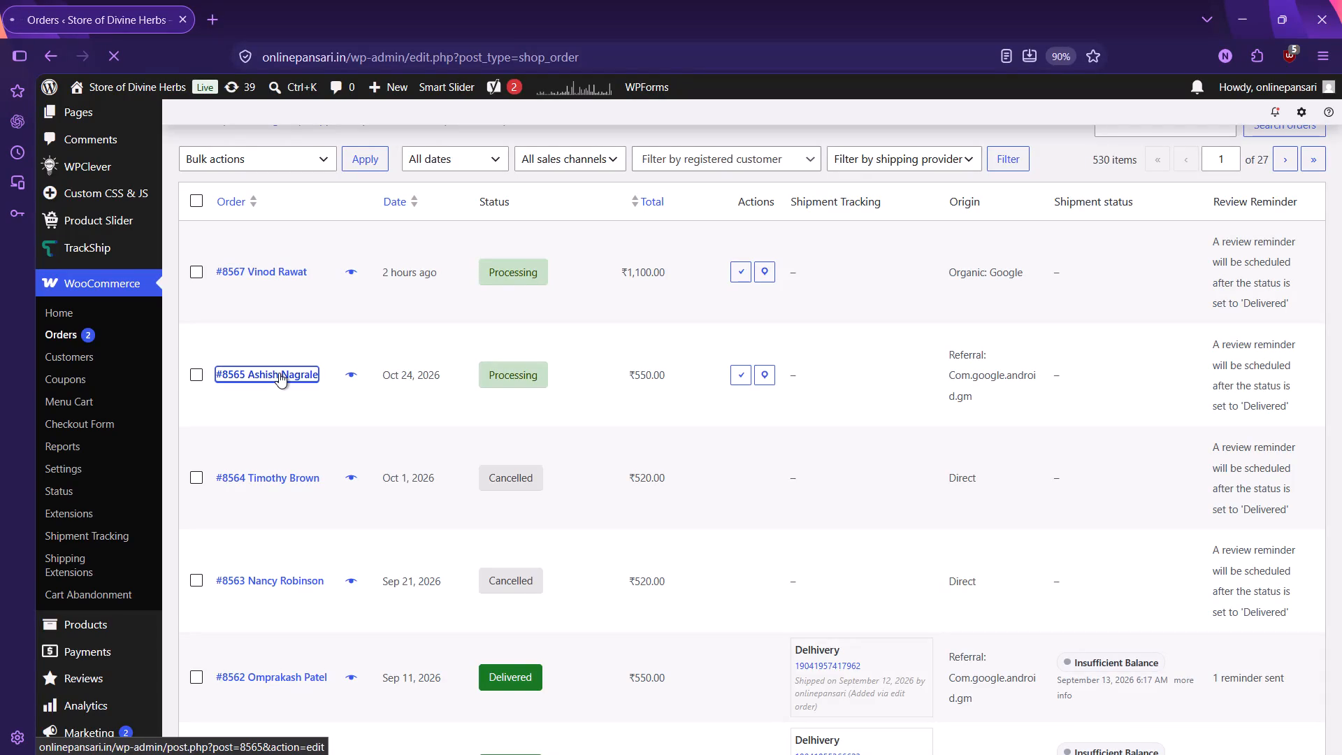
double_click(279, 373)
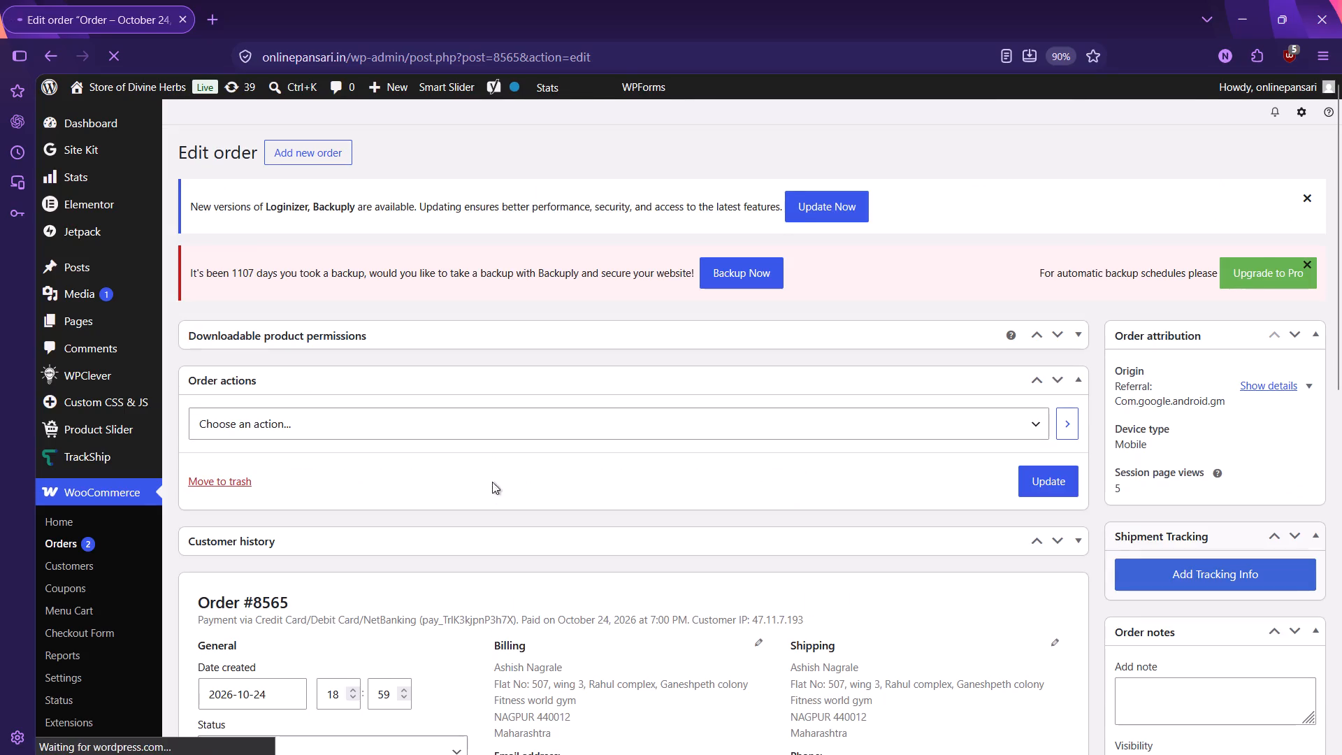
scroll(510, 438, "down", 1)
scroll(493, 520, "down", 4)
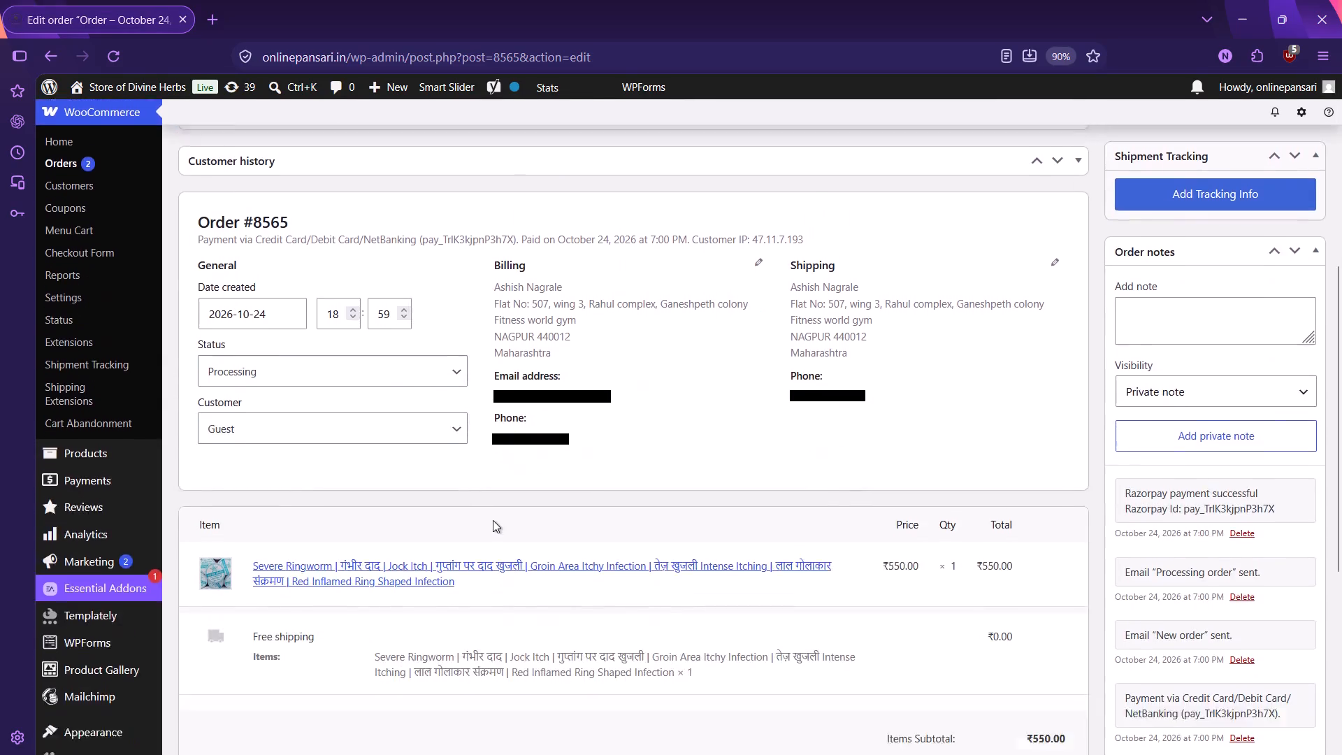
scroll(493, 520, "down", 2)
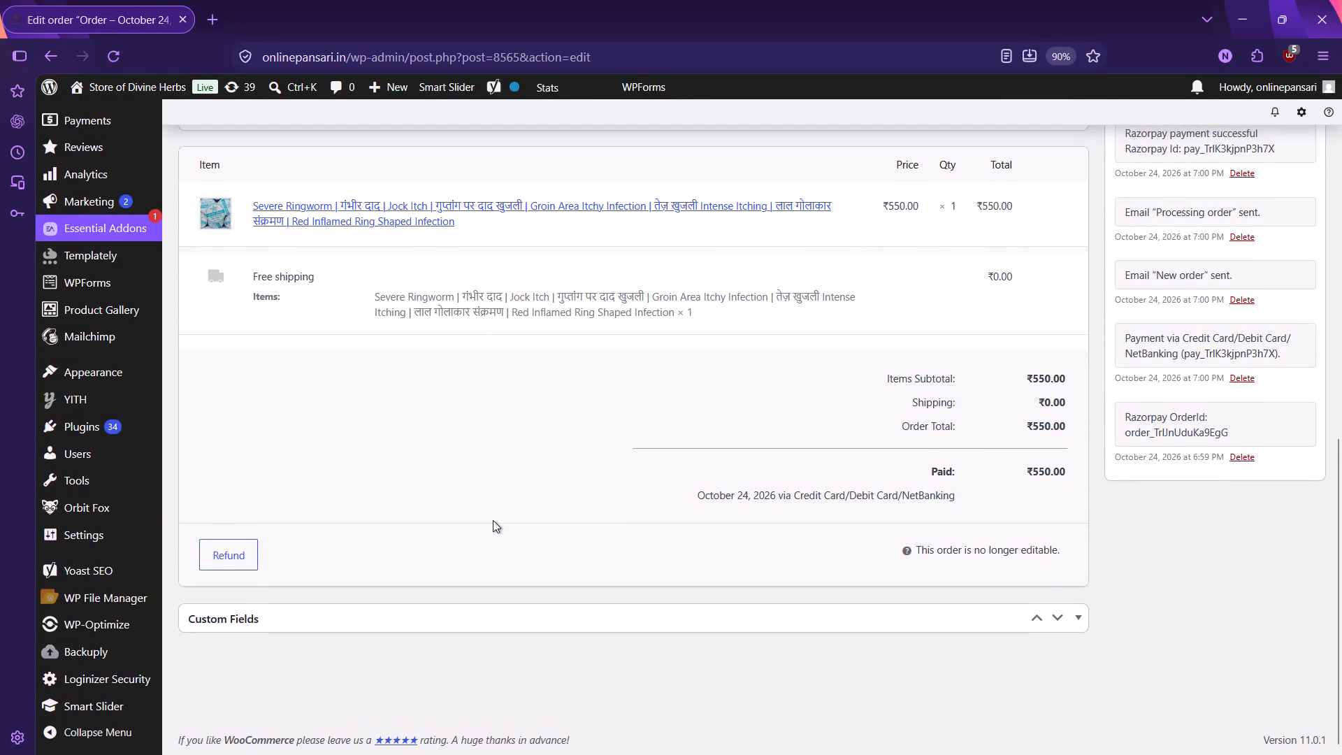
scroll(493, 520, "up", 4)
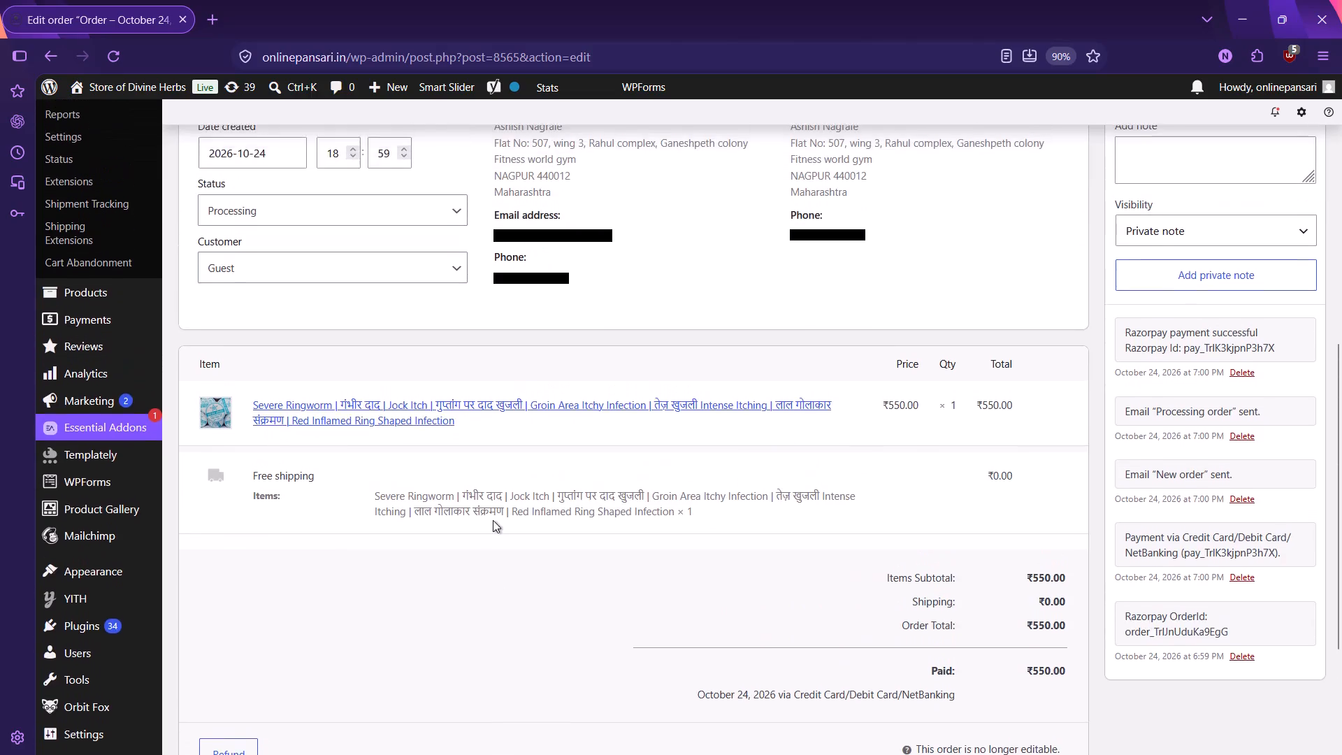
scroll(493, 520, "up", 4)
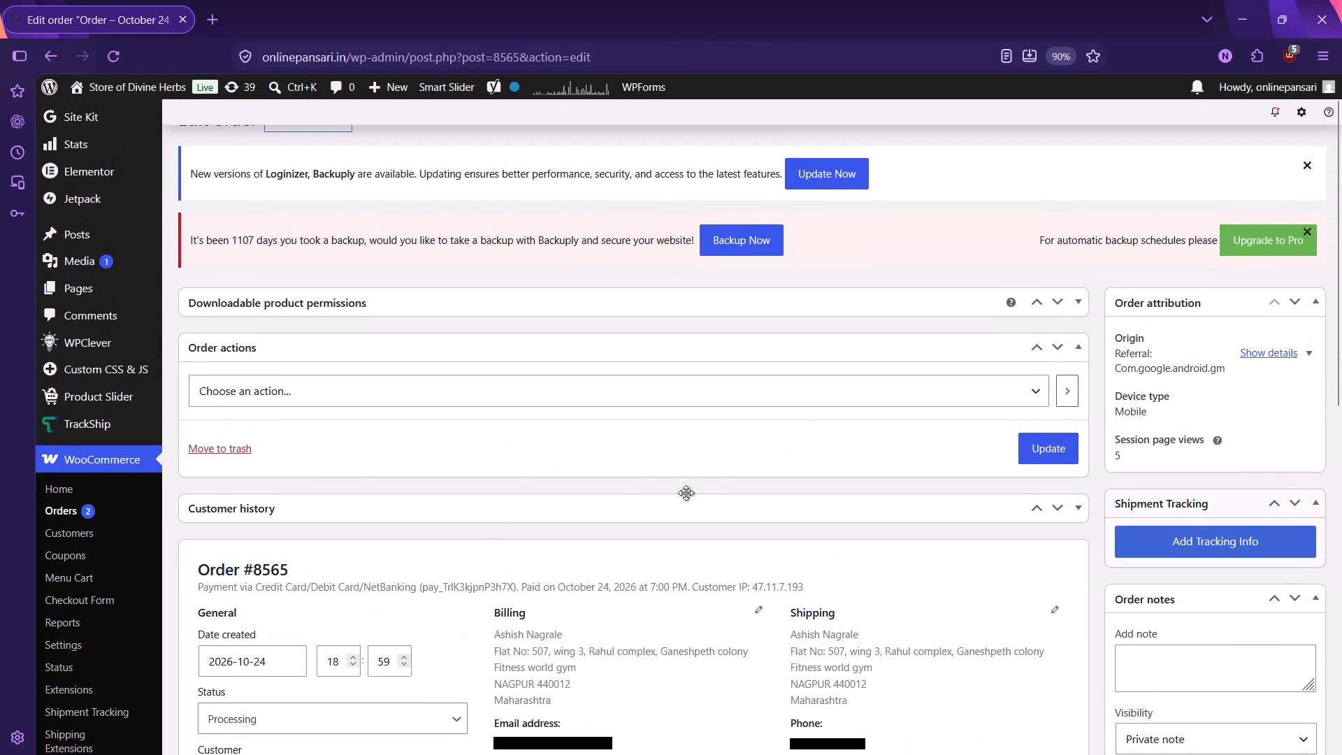
scroll(630, 484, "up", 2)
scroll(630, 484, "down", 2)
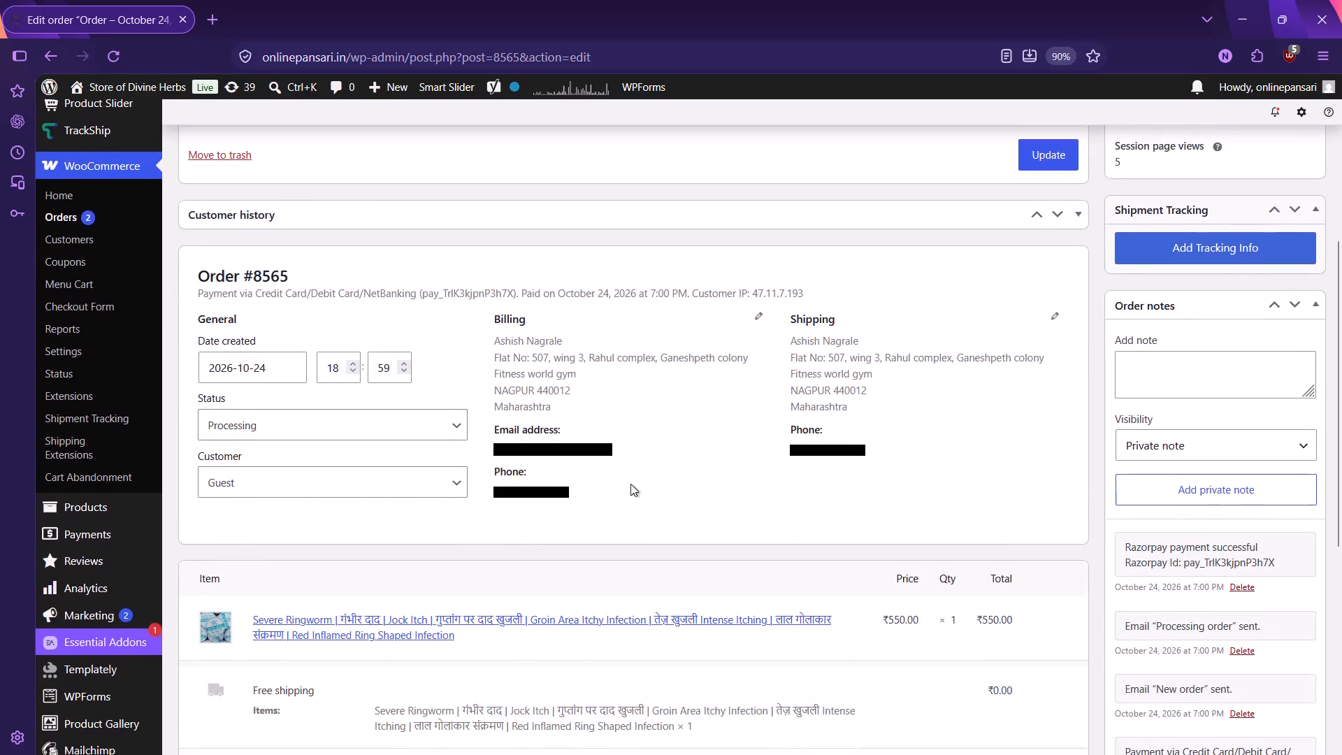
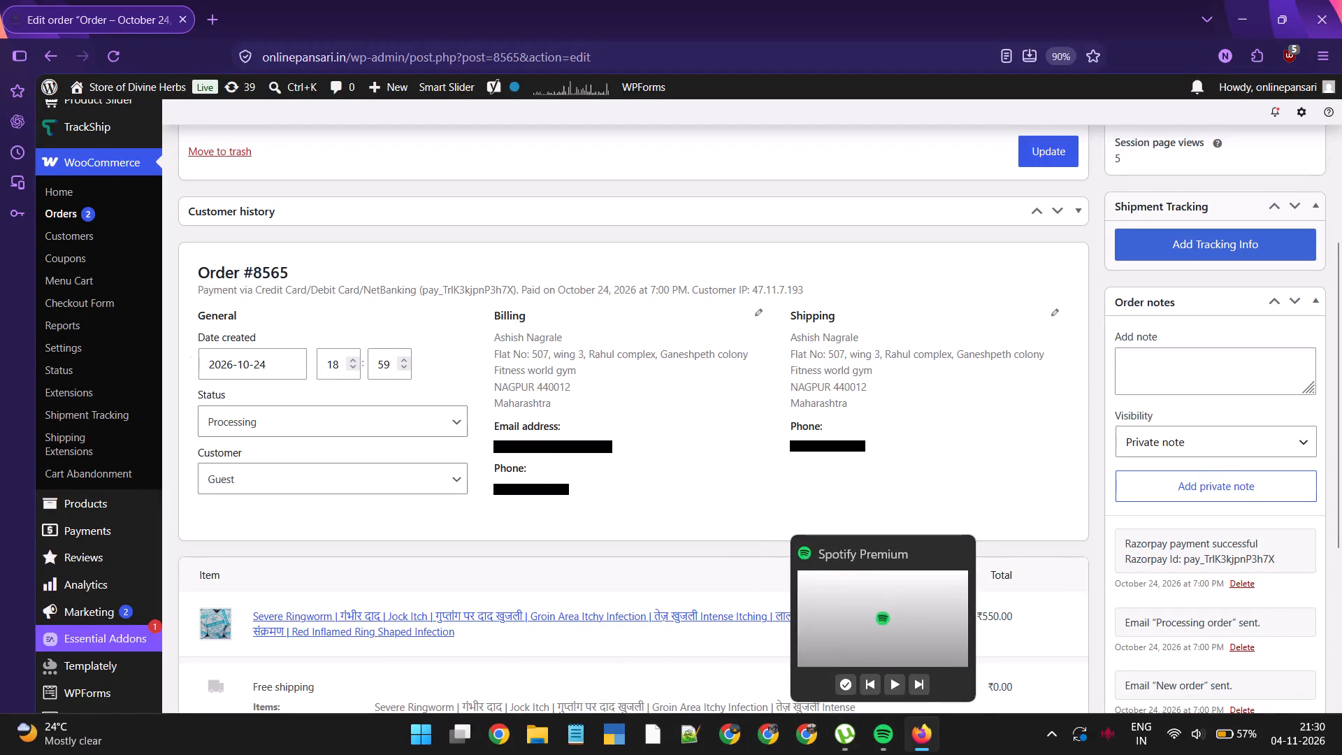
Minimize the browser, launch the Zoho Books desktop app and maximize its window.
left_click(1246, 1)
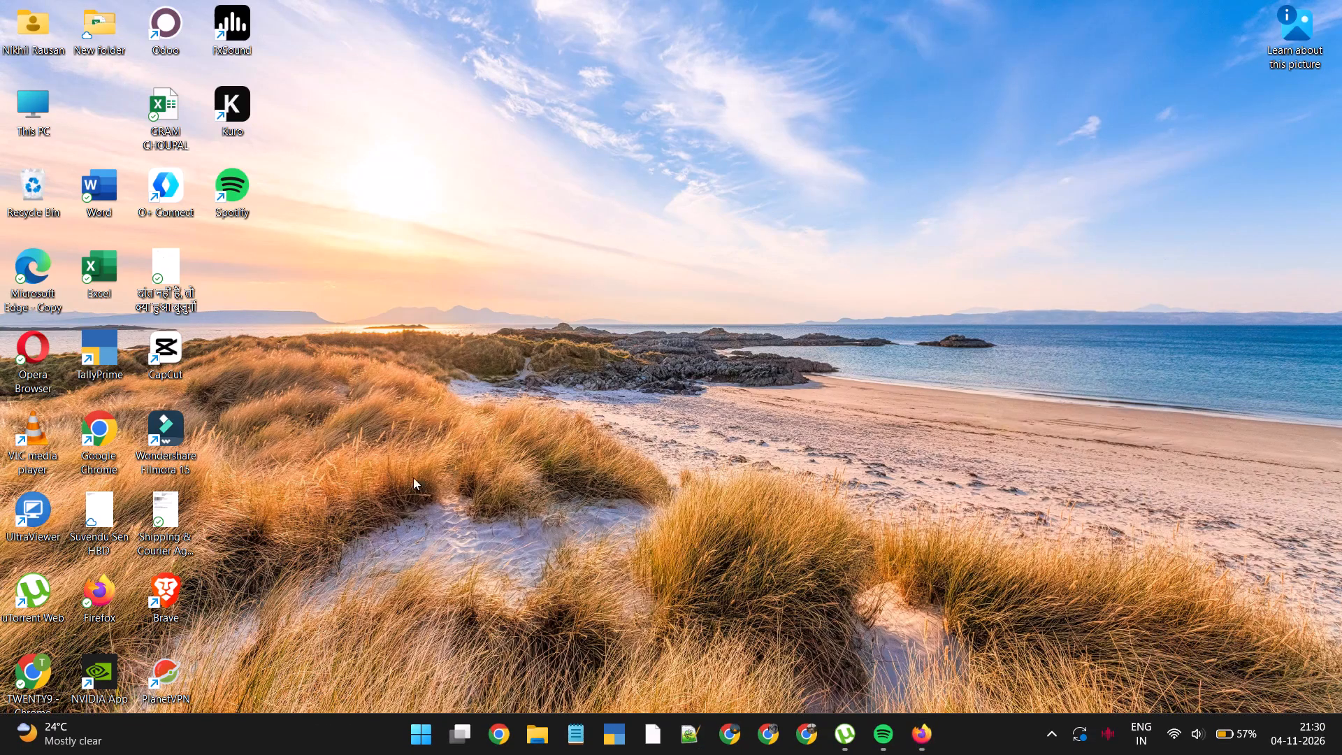
left_click(415, 742)
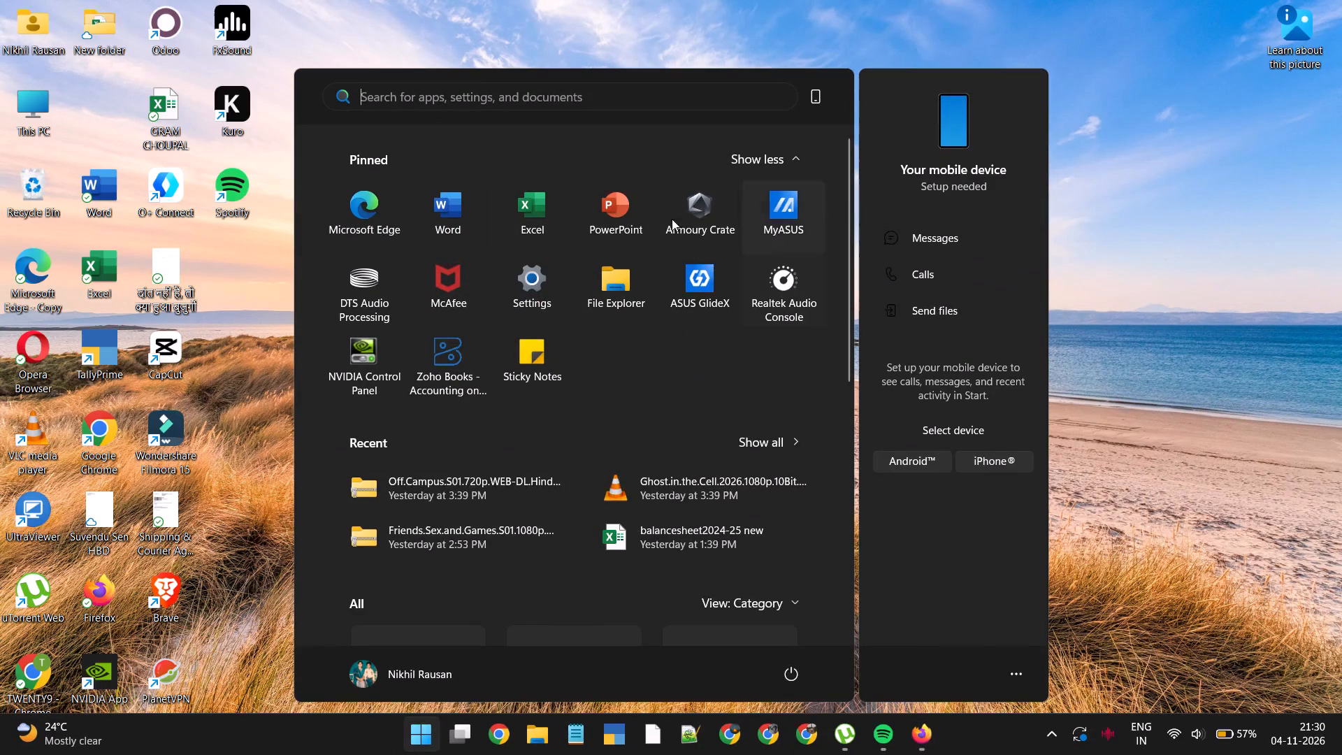
double_click(453, 353)
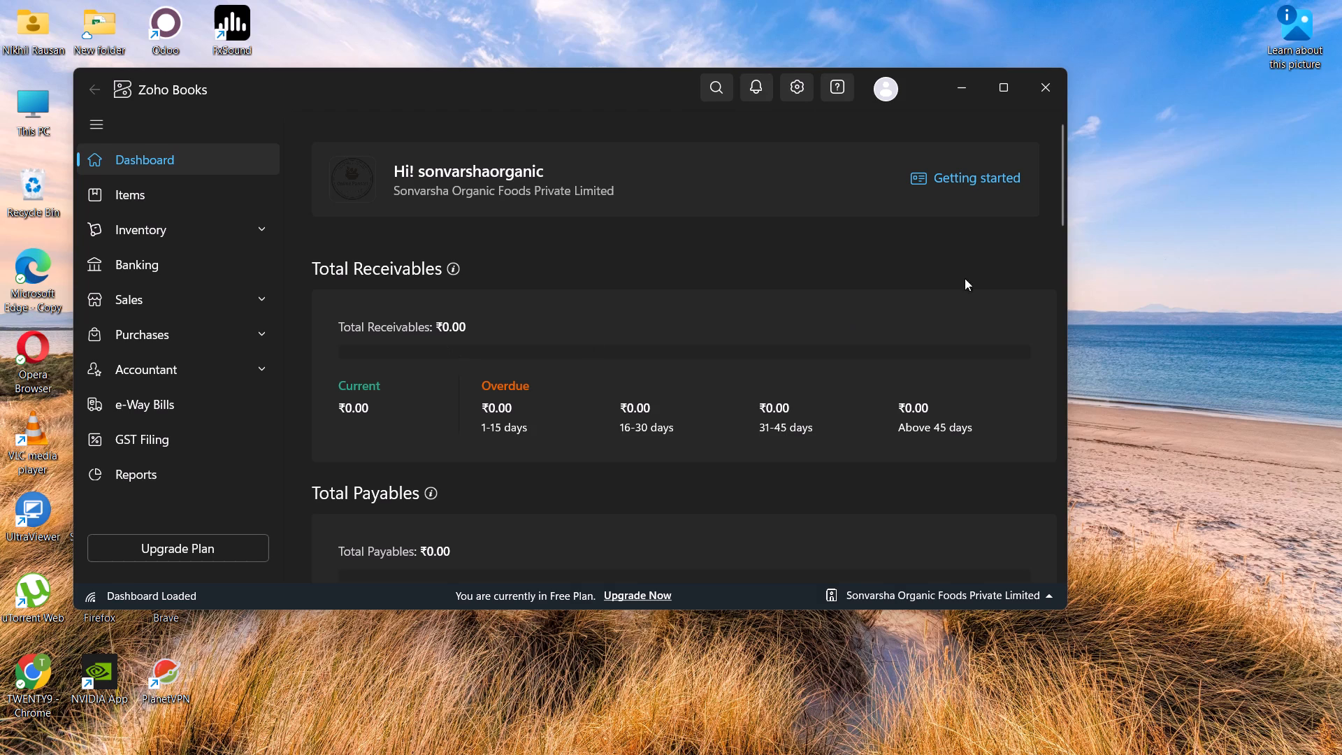
left_click(1006, 77)
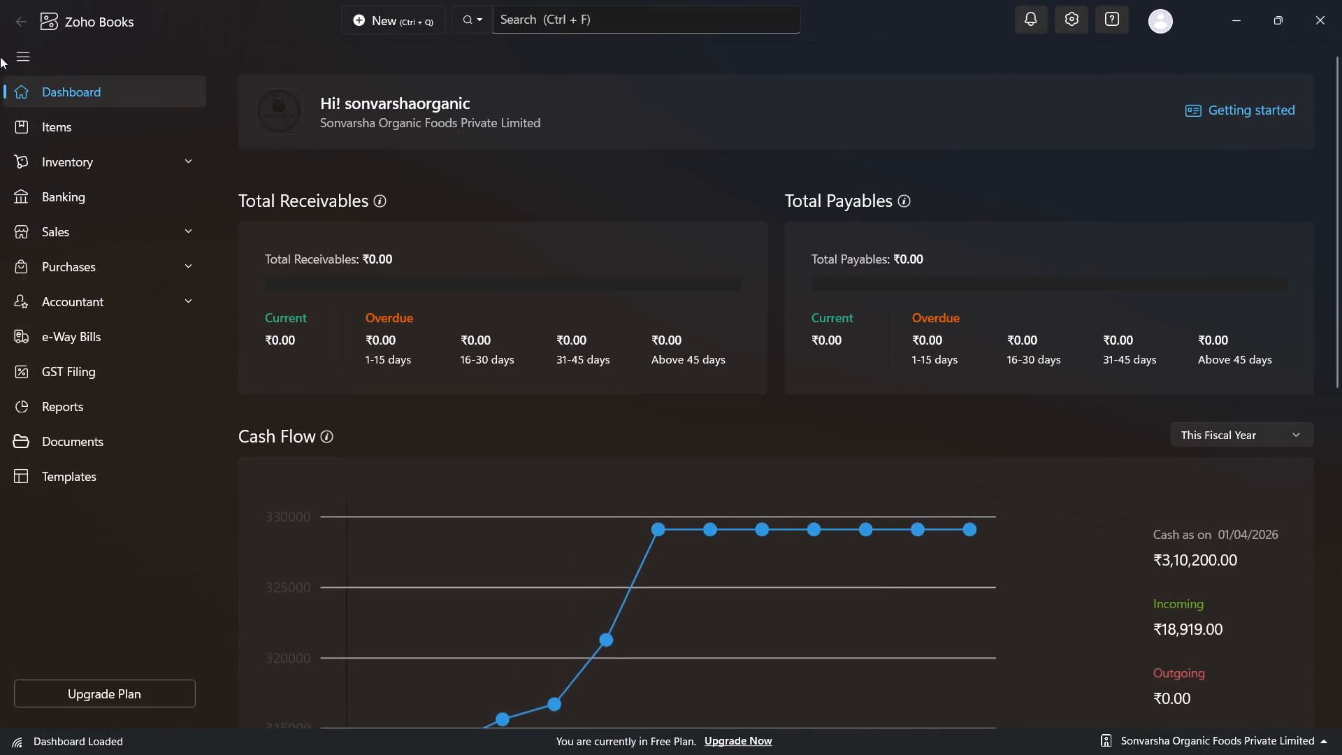
Open a blank Add Customer form from the sales customers list.
left_click(164, 234)
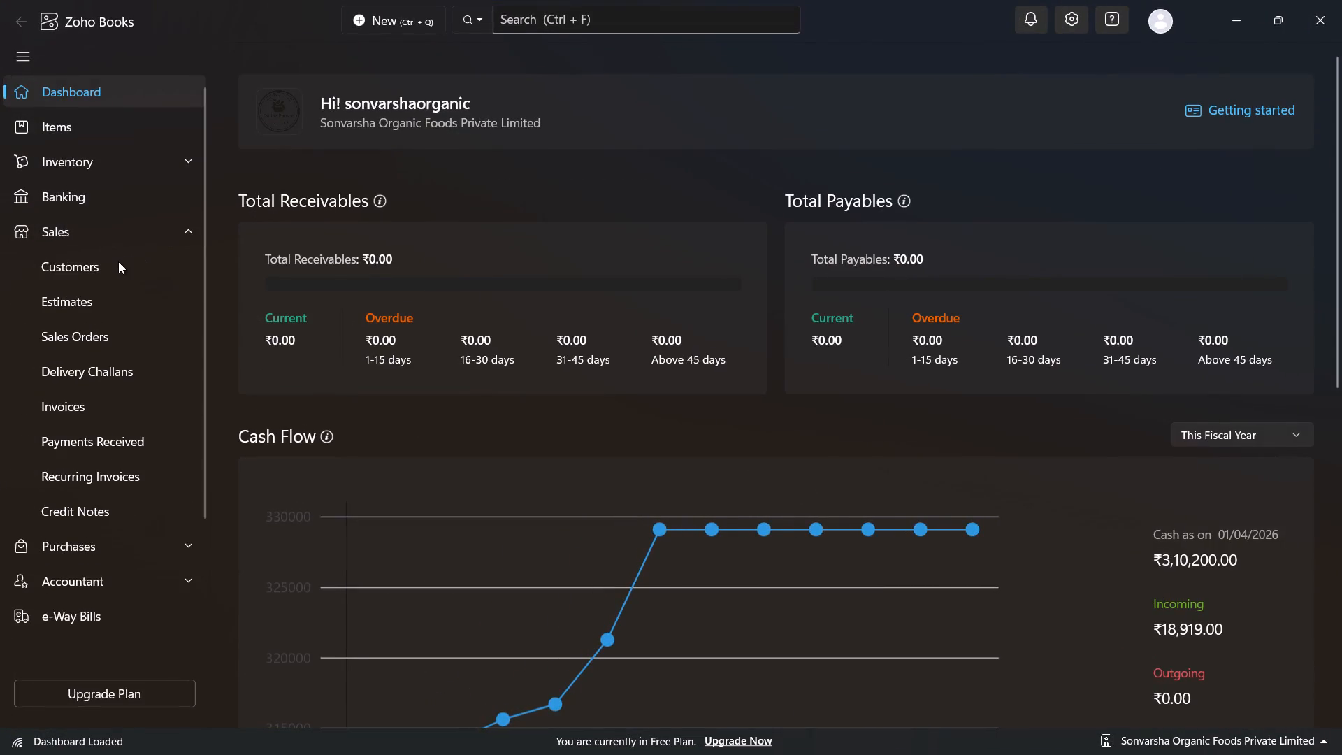
left_click(116, 262)
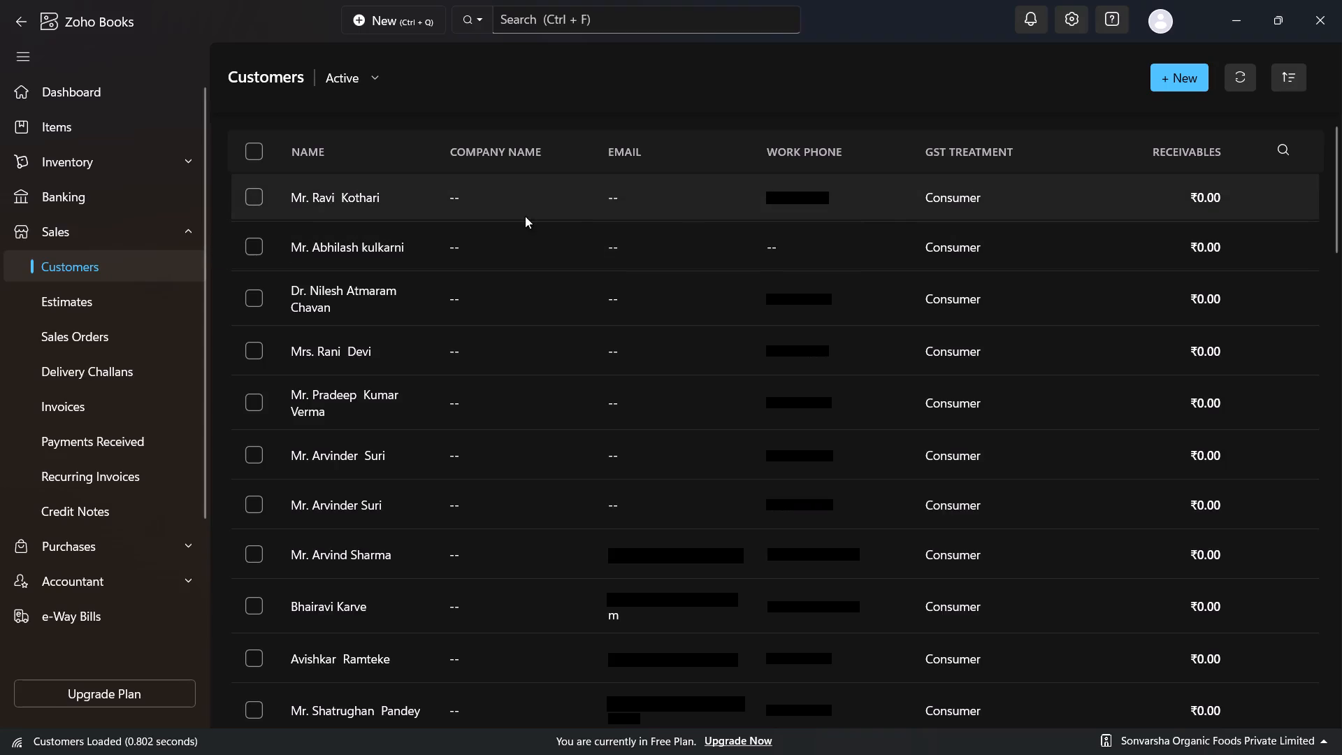
left_click(1181, 75)
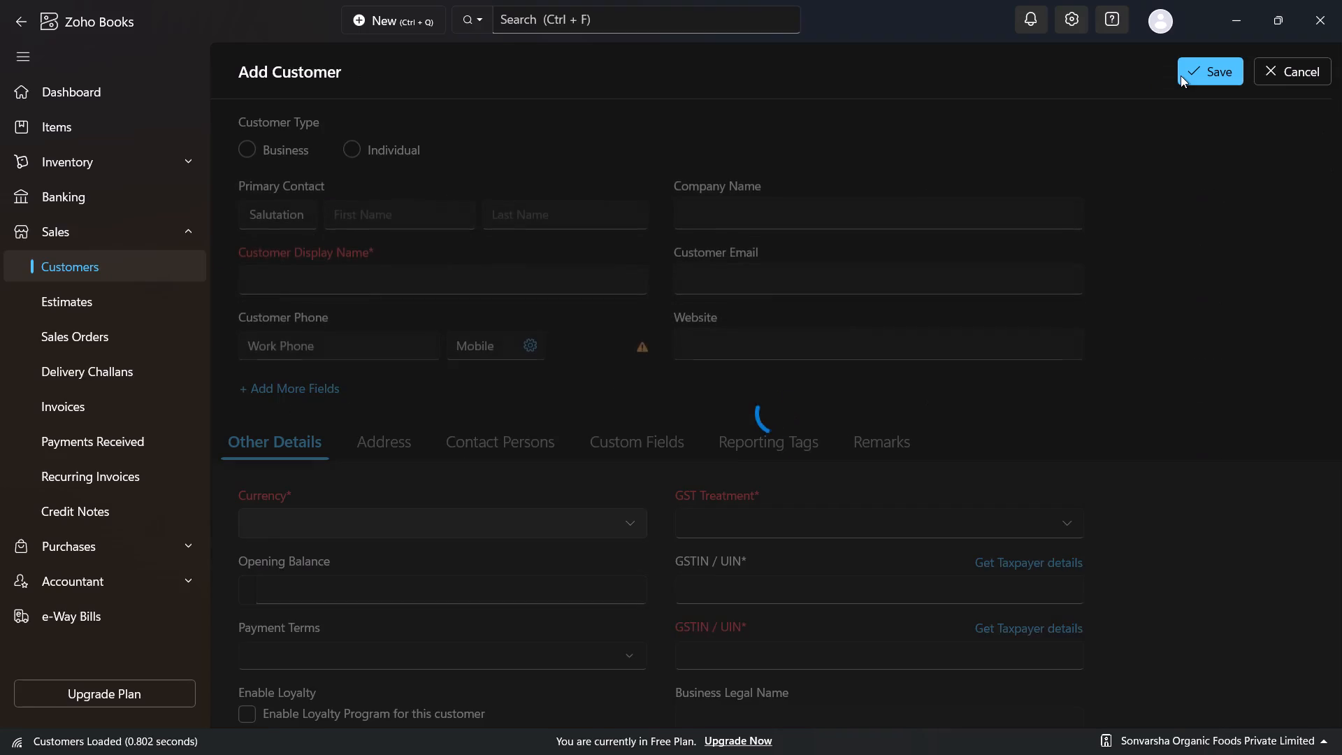
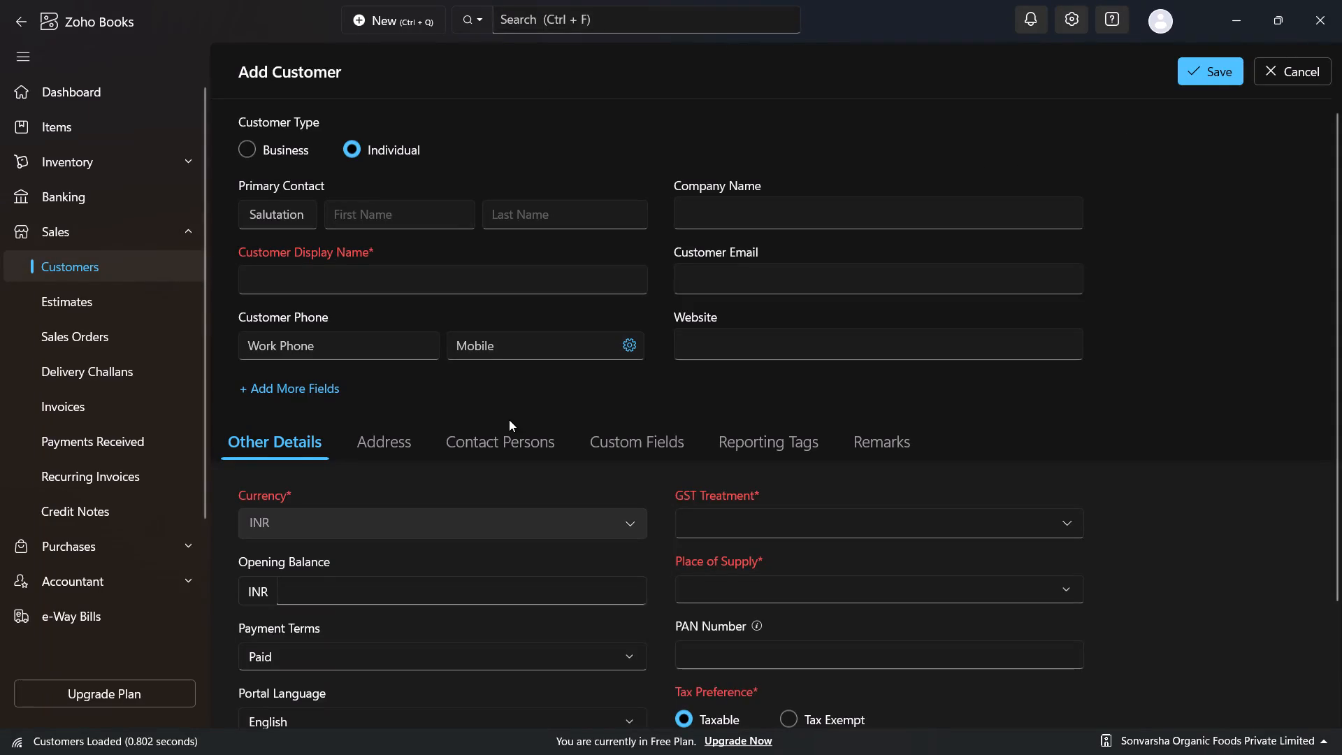
key("alt+Tab")
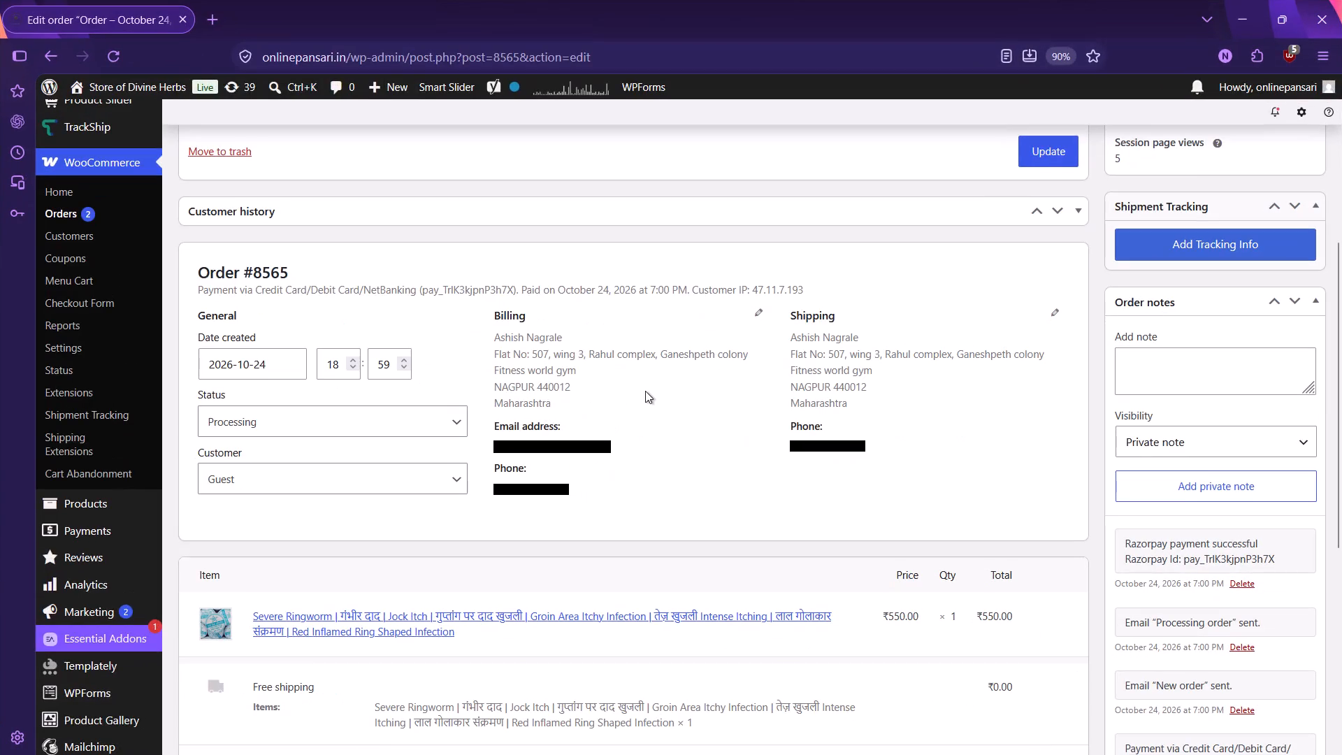
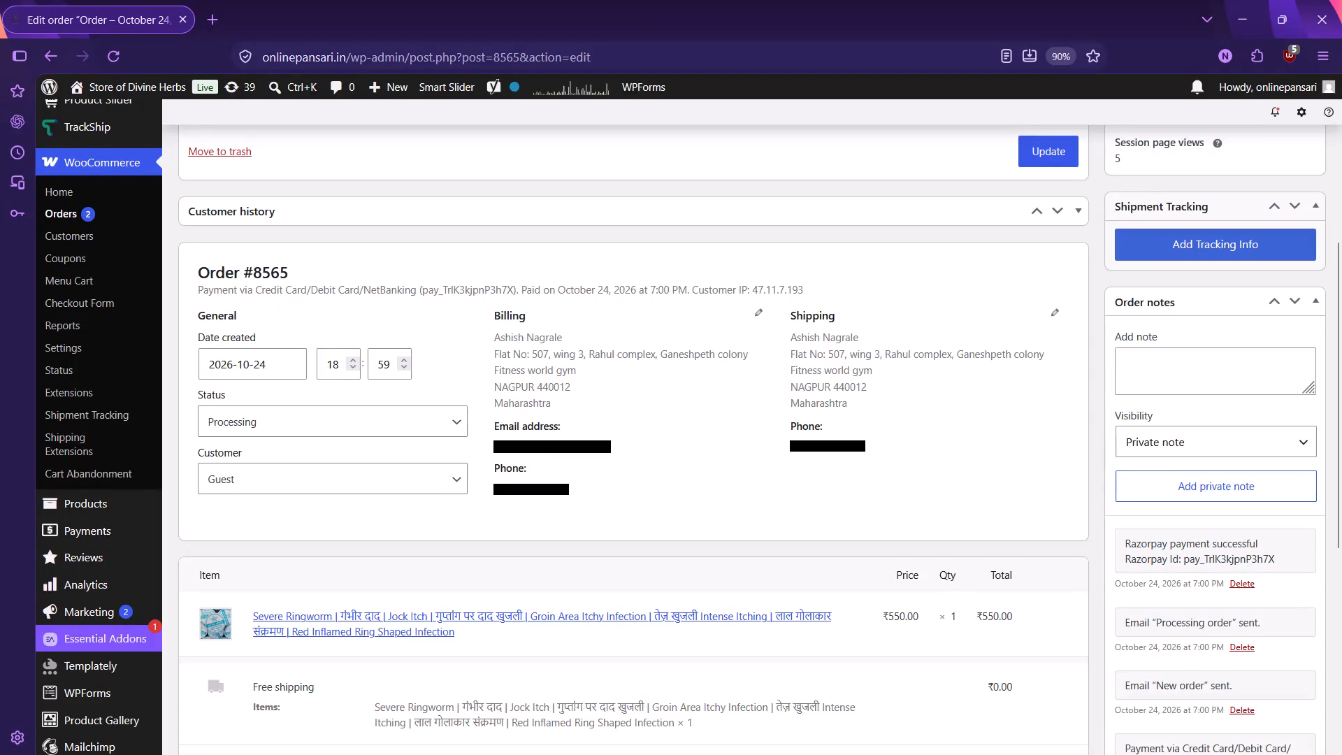
Copy the buyer's first name from the order's billing details into the First Name of the new Zoho Books customer.
left_click_drag(489, 338, 507, 333)
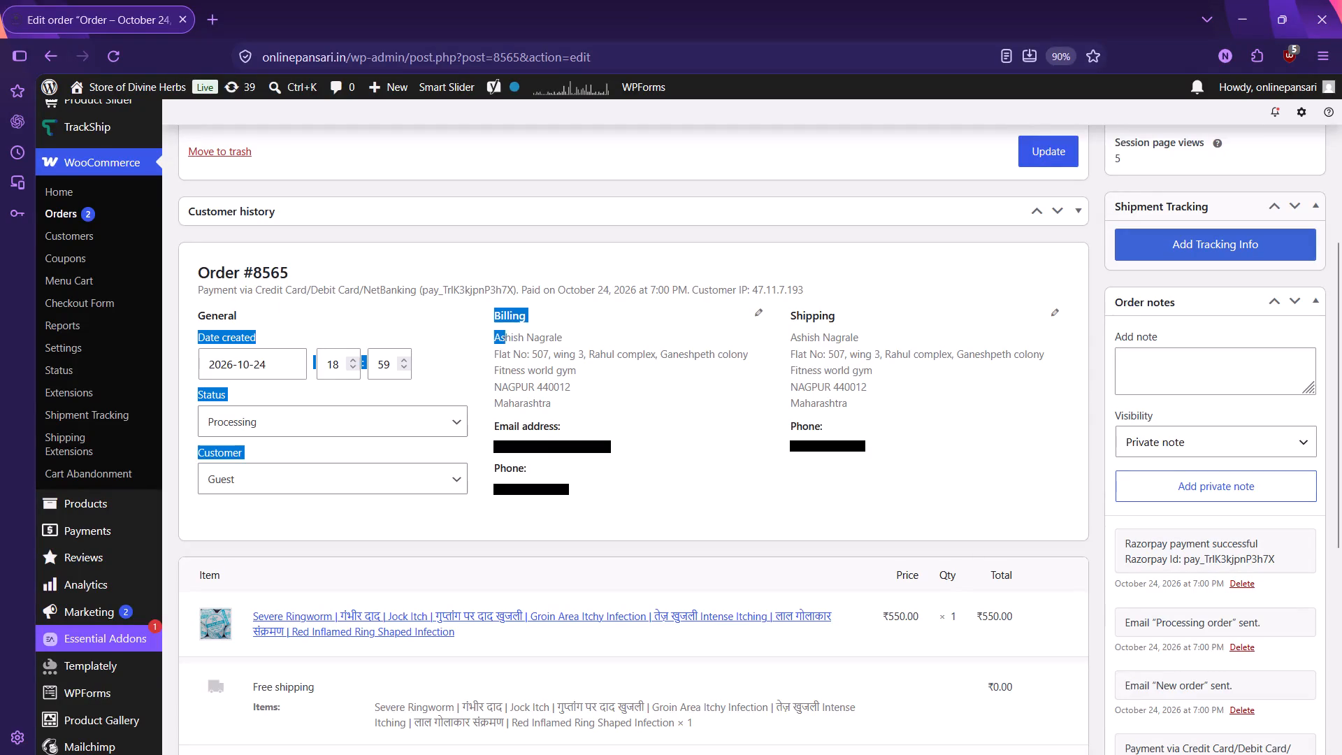
left_click_drag(507, 333, 524, 338)
left_click(524, 341)
left_click_drag(522, 339, 507, 338)
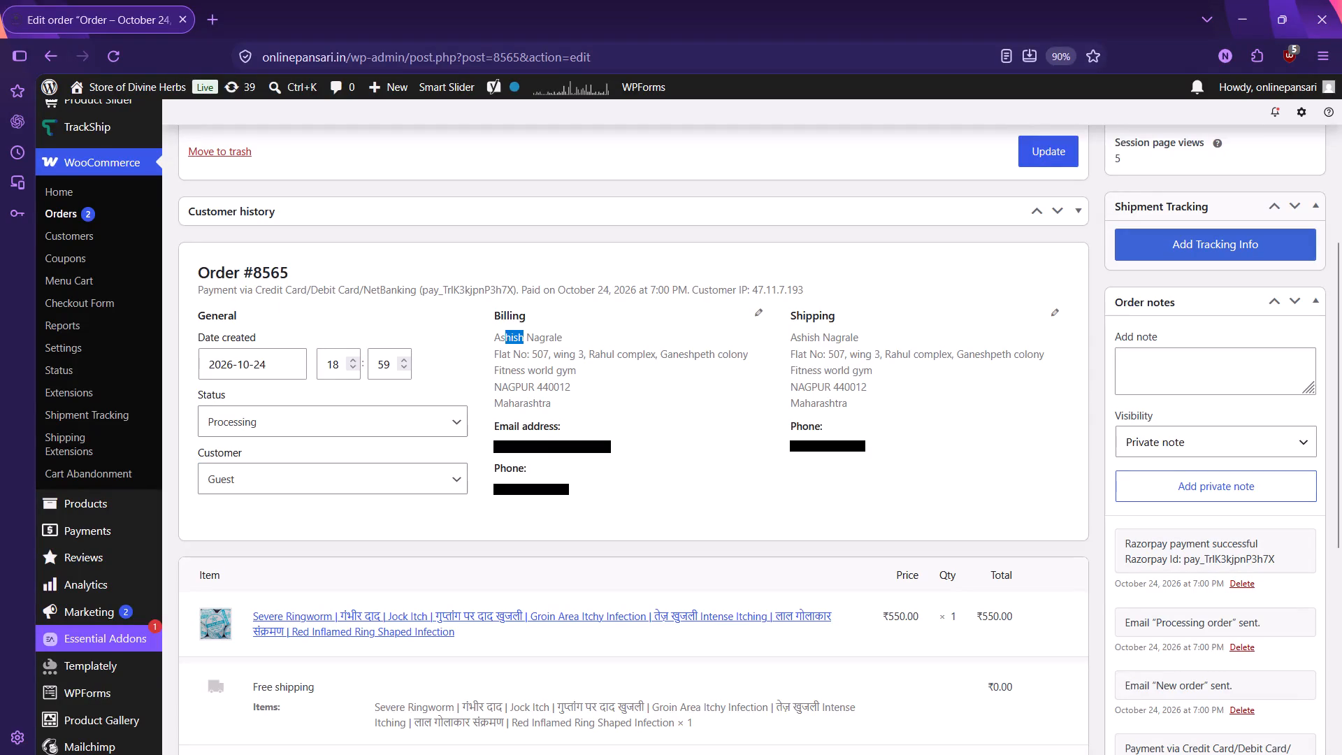
left_click_drag(507, 338, 497, 339)
key("ctrl+c")
key("alt+Tab")
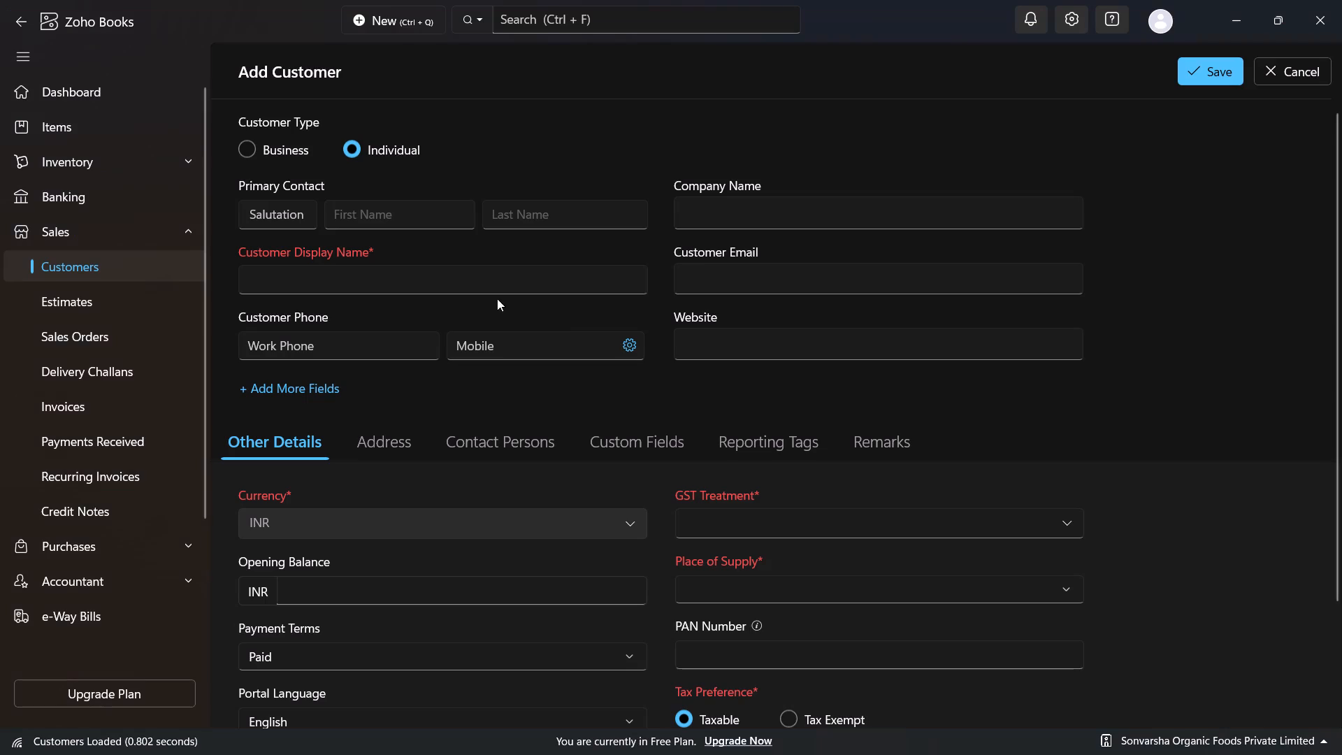
left_click(384, 222)
key("ctrl+v")
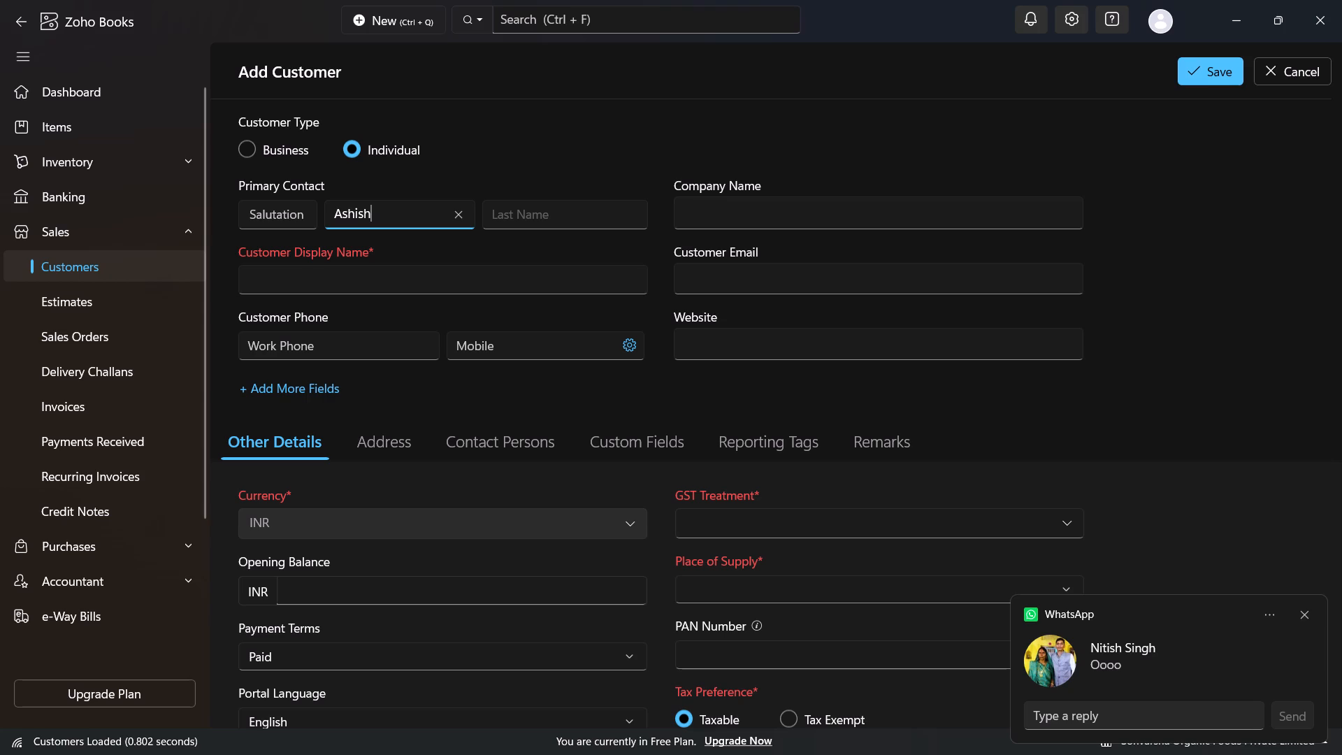
Copy the buyer's last name from the order's billing details in the browser into the Zoho Books customer's Last Name.
key("alt+Tab")
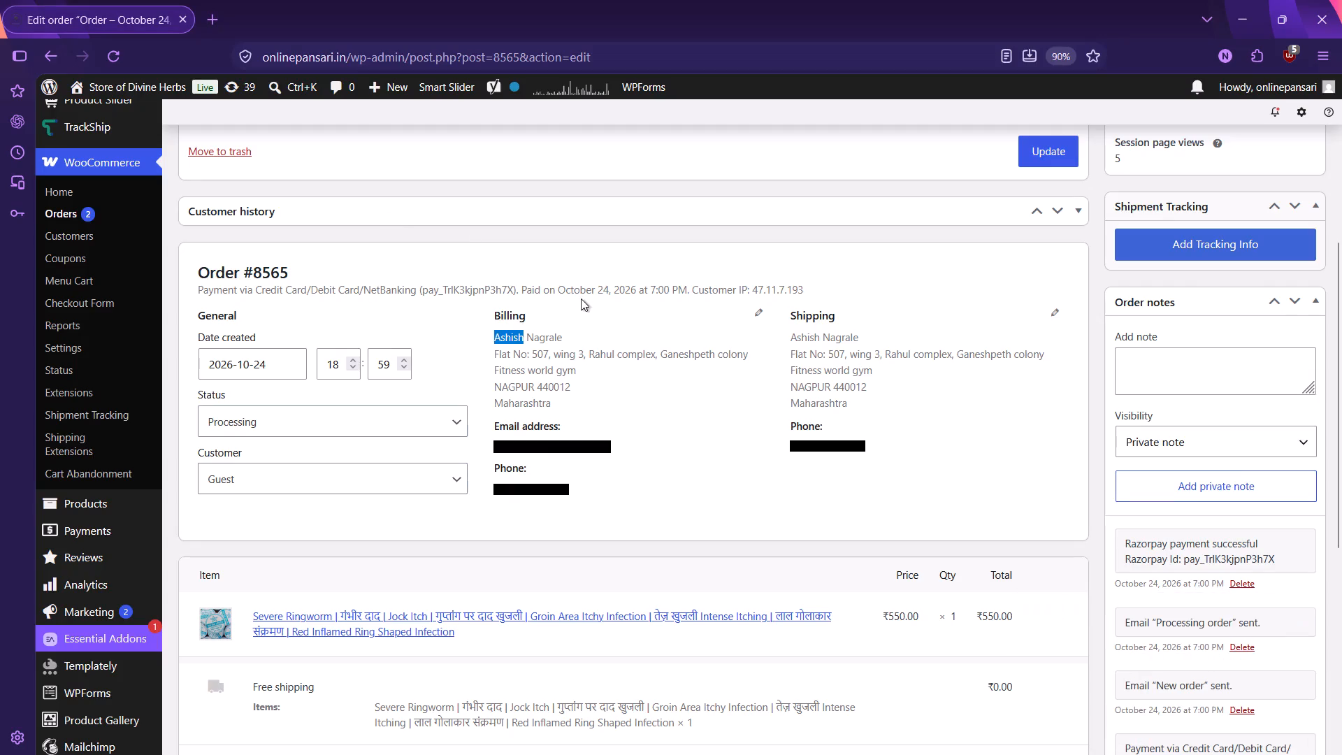
left_click_drag(520, 340, 551, 341)
left_click_drag(551, 341, 553, 341)
left_click(579, 336)
left_click_drag(579, 336, 542, 337)
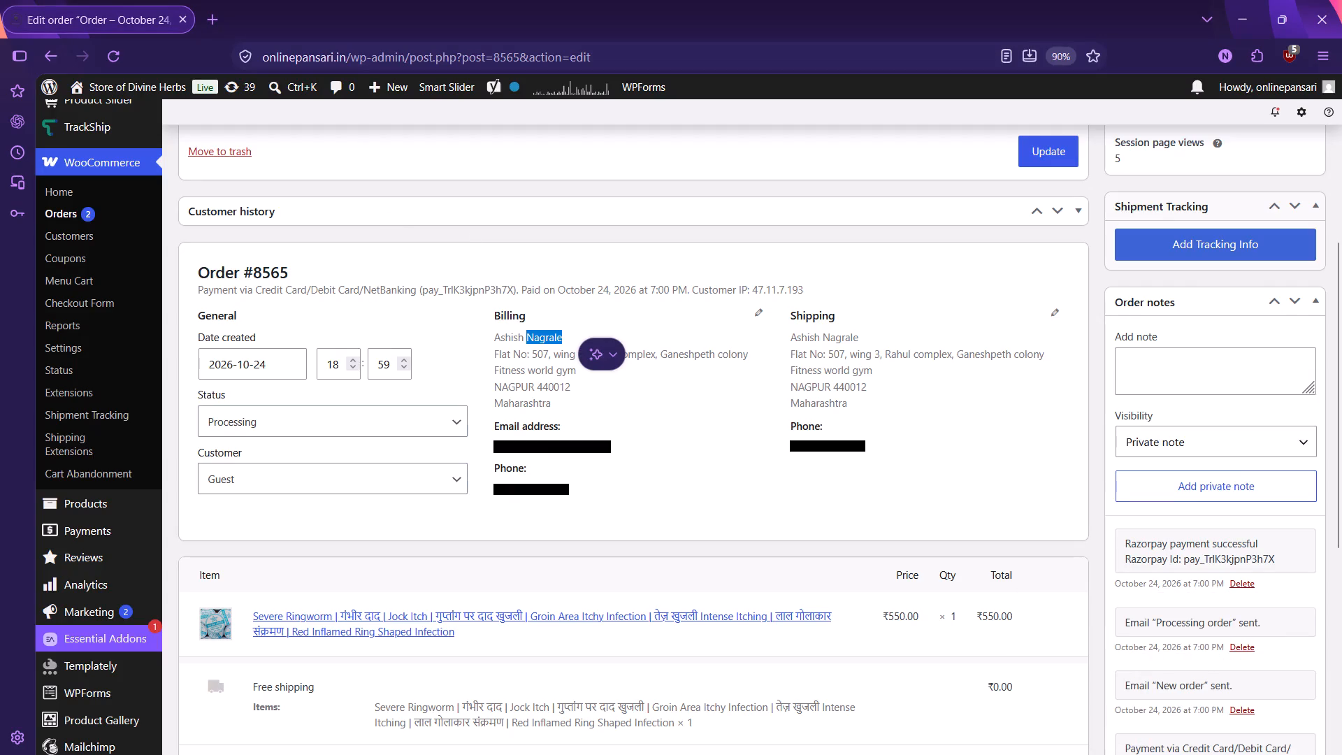
key("ctrl+c")
key("alt+Tab")
left_click(555, 216)
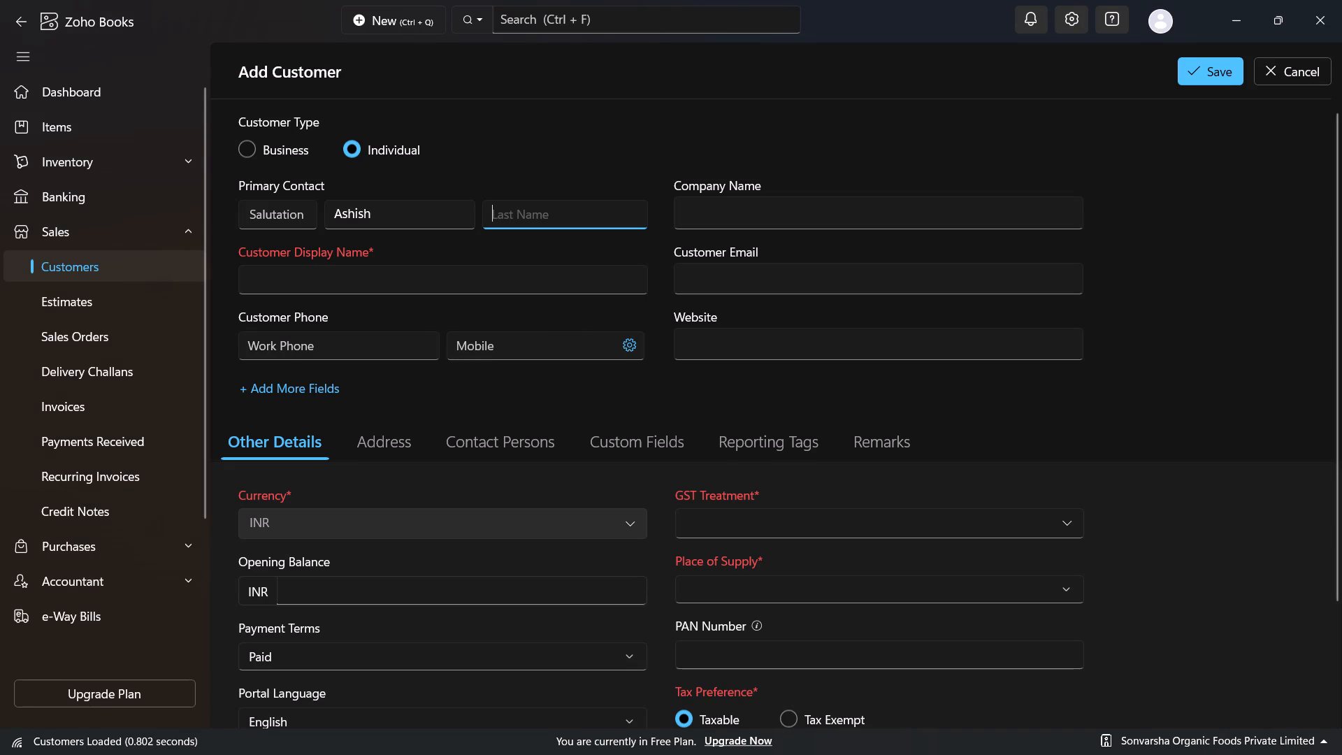
key("ctrl+v")
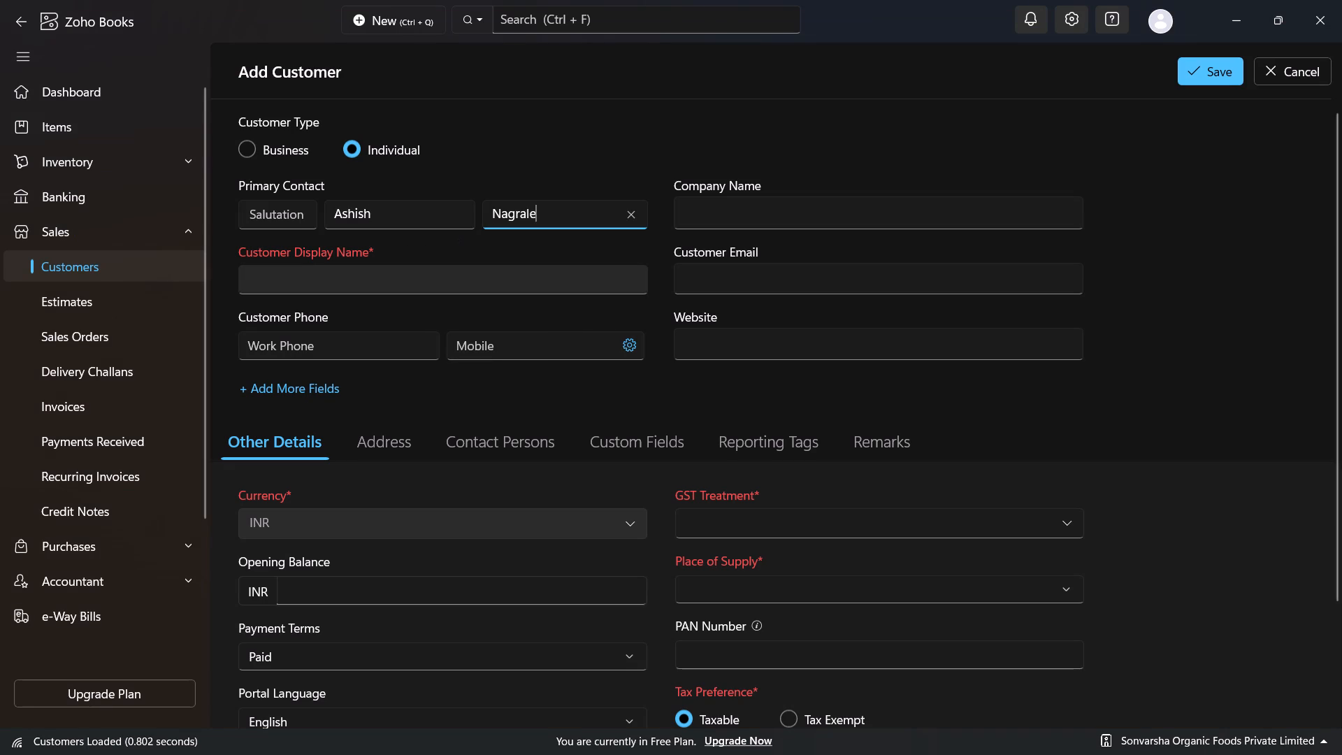
Set the customer display name to the suggested first and last name, and the salutation to Mr.
left_click(334, 288)
left_click(296, 316)
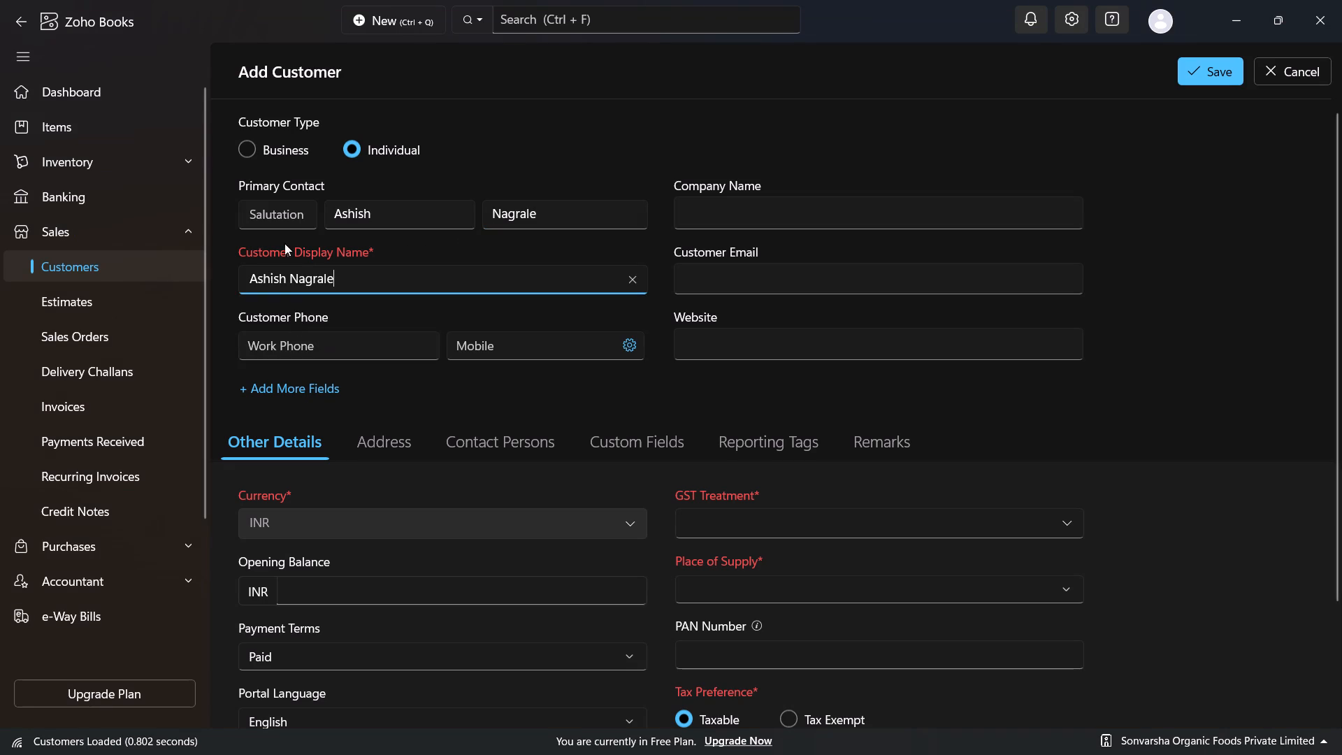
left_click(280, 217)
left_click(270, 258)
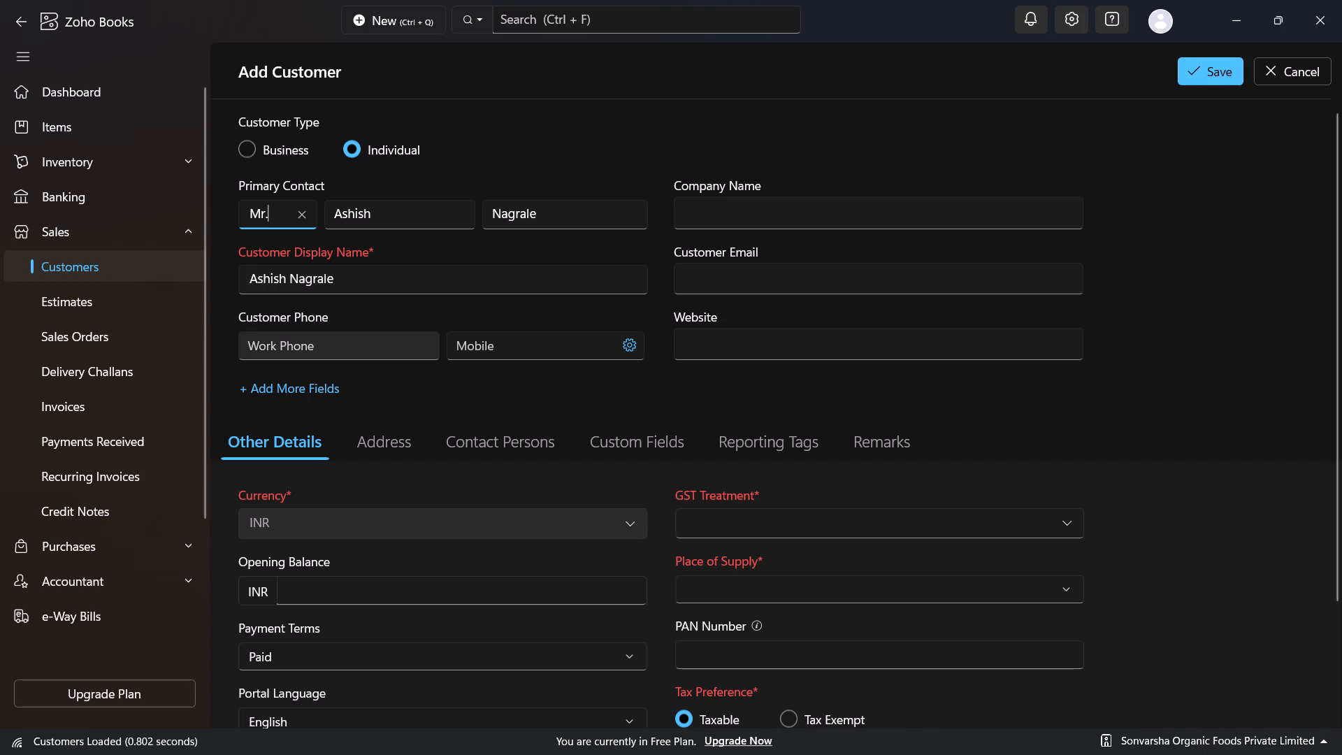
Copy the billing phone number from the order in the browser into the Zoho Books customer's Mobile number.
key("alt+Tab")
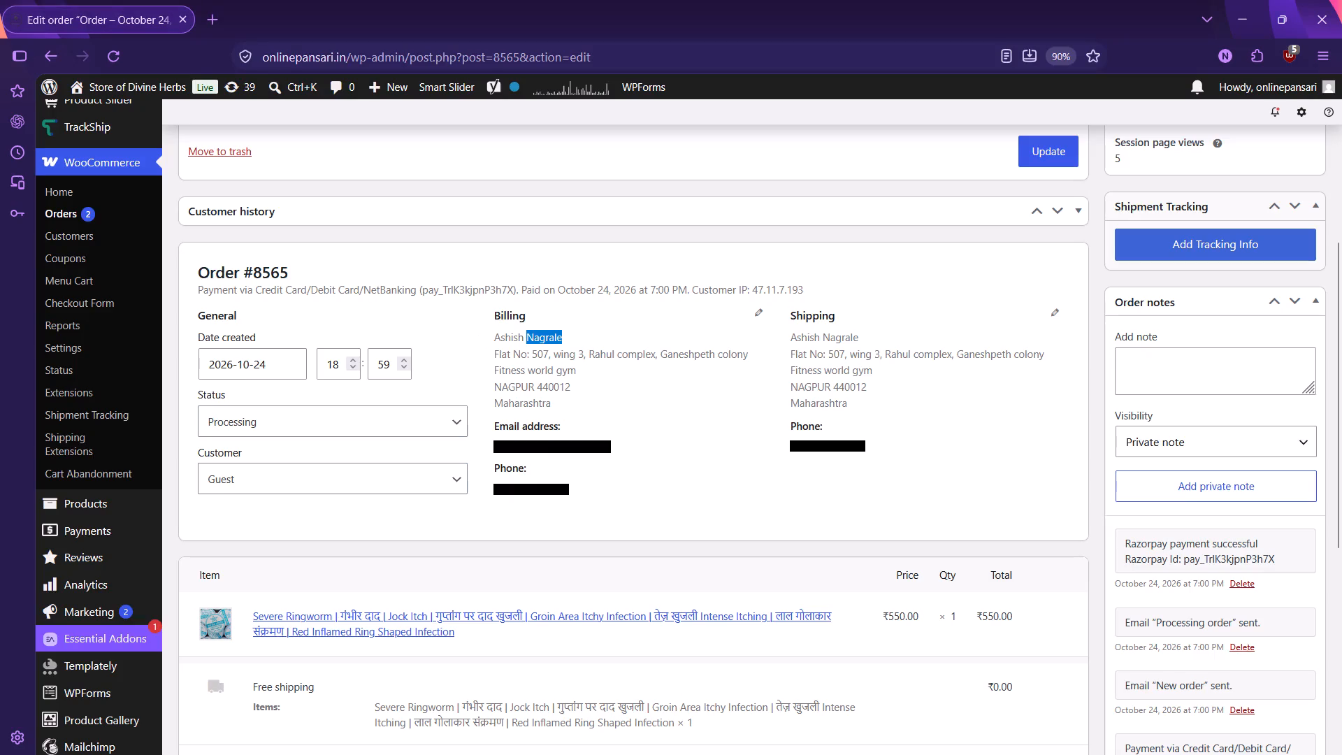
left_click_drag(489, 492, 493, 492)
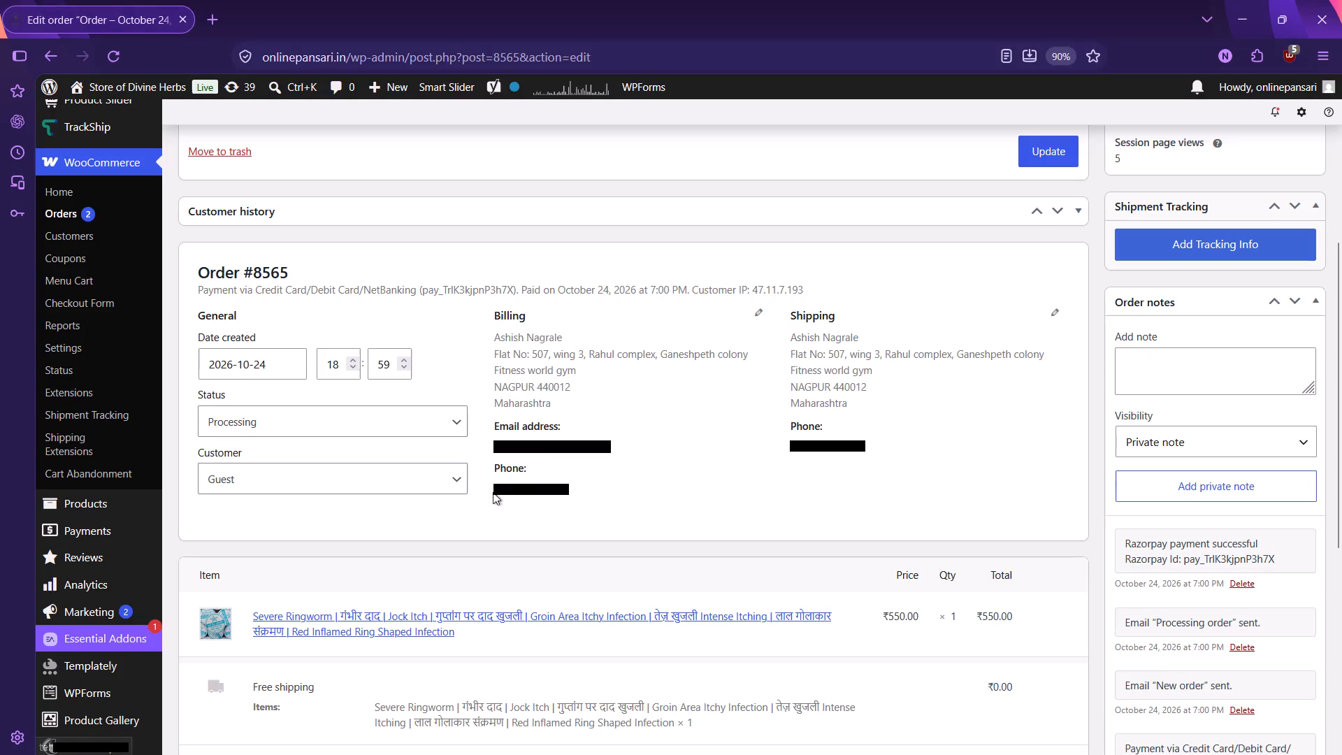
left_click_drag(493, 492, 549, 493)
left_click(591, 493)
left_click_drag(578, 491, 572, 491)
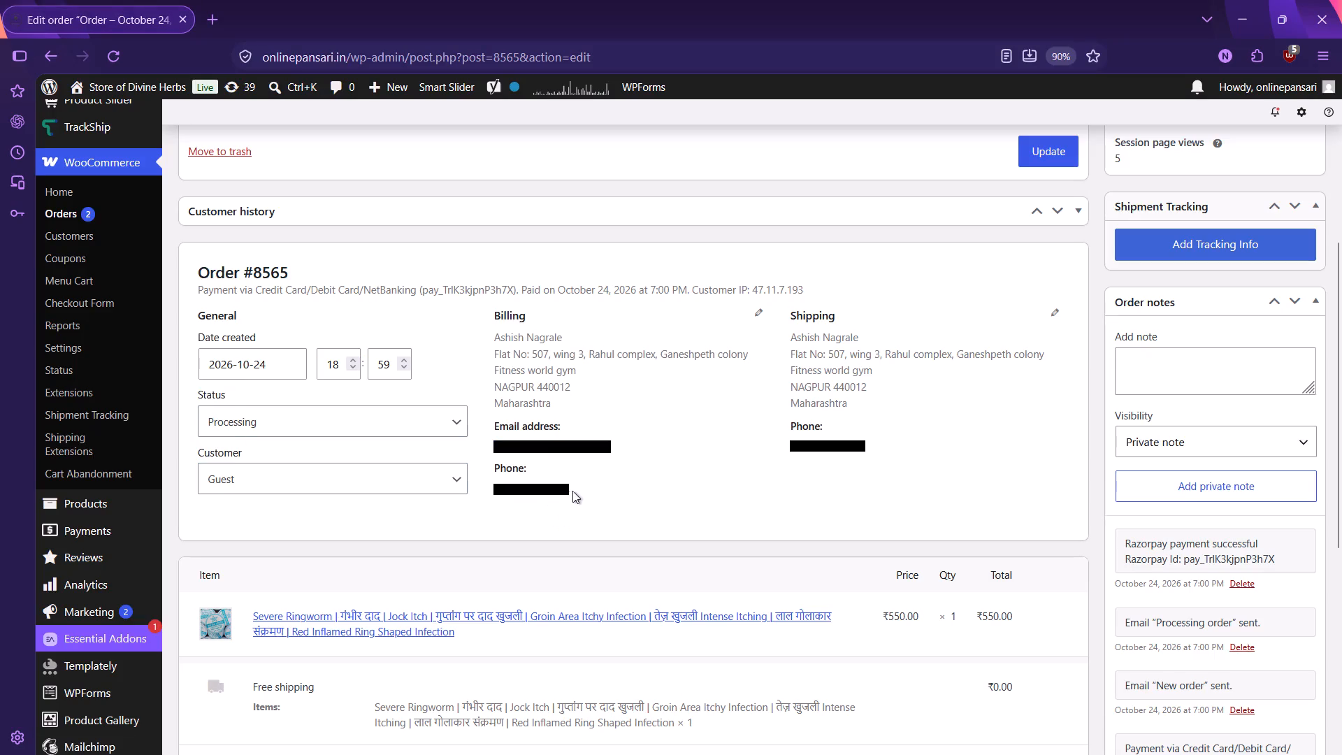
left_click_drag(572, 491, 496, 496)
key("ctrl+c")
key("alt+Tab")
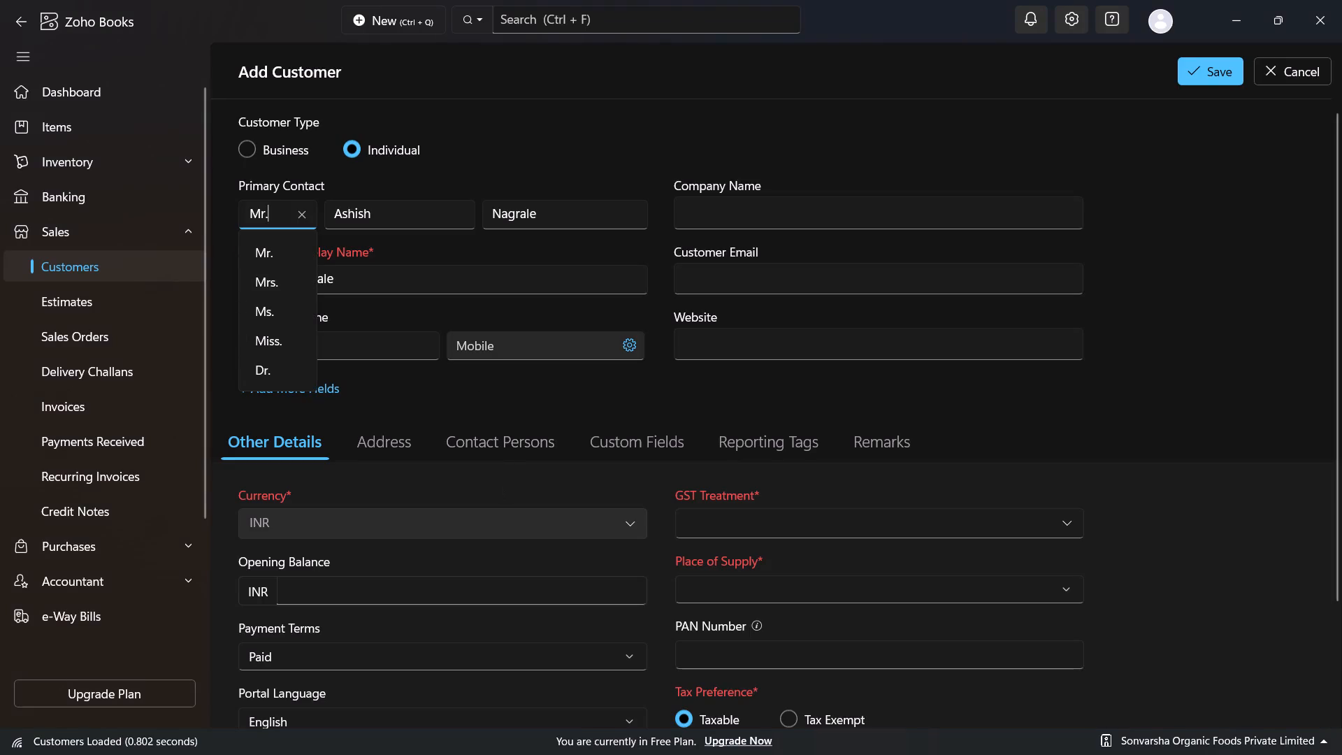
left_click(467, 347)
key("ctrl+v")
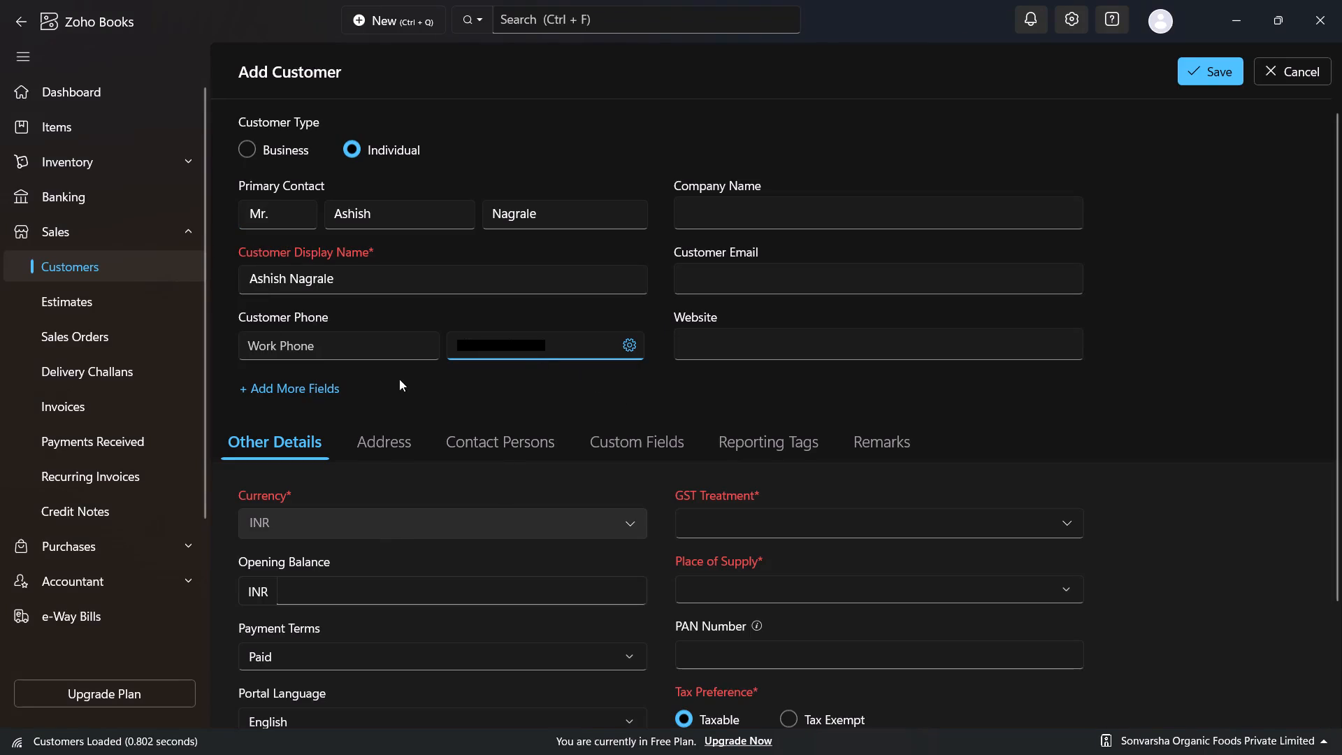
Set the customer's GST treatment to Consumer and the place of supply to Maharashtra.
scroll(377, 525, "down", 1)
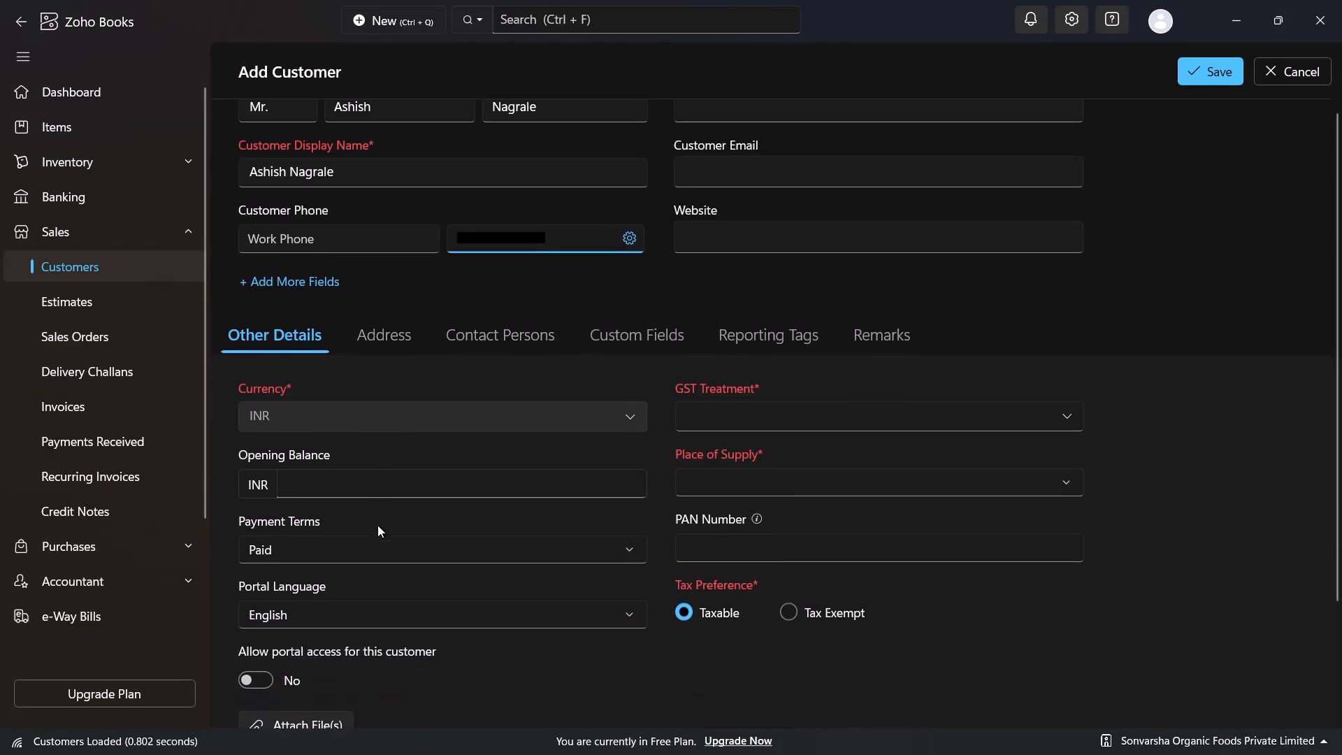
scroll(377, 525, "down", 2)
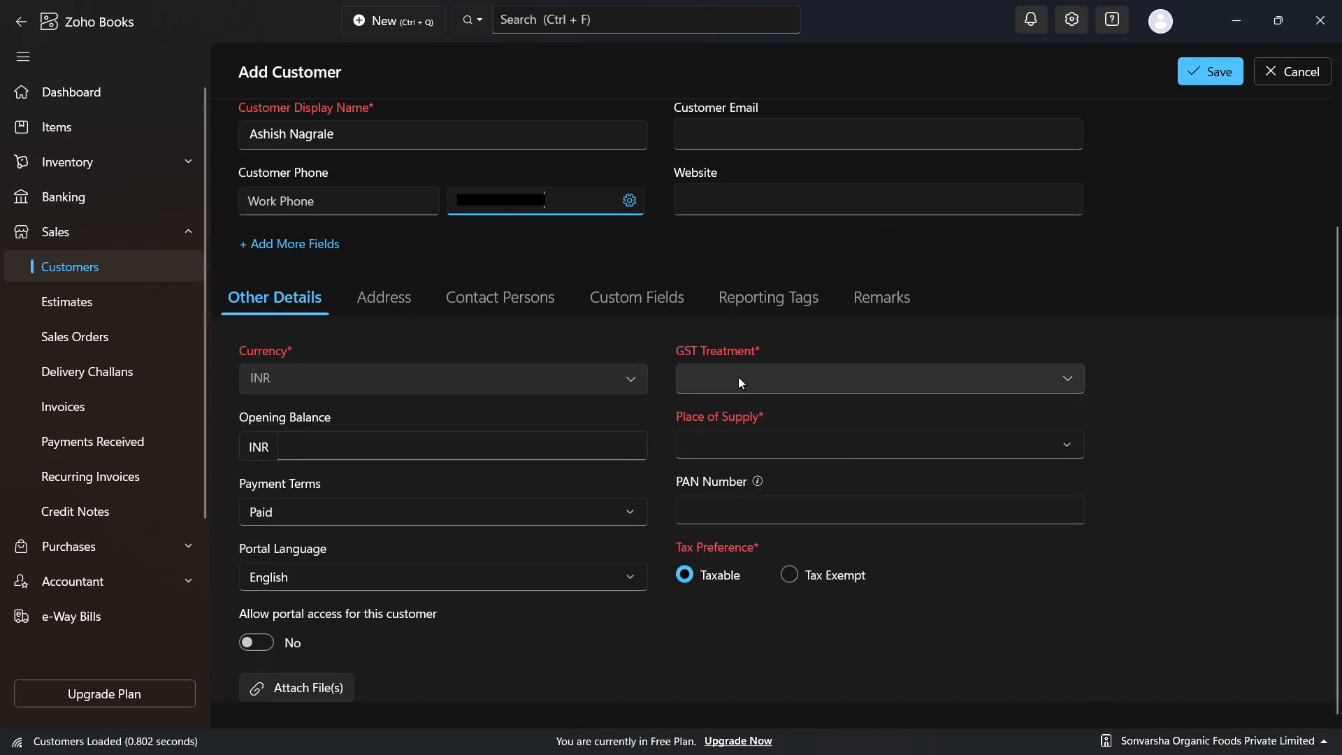
left_click(733, 381)
left_click(704, 559)
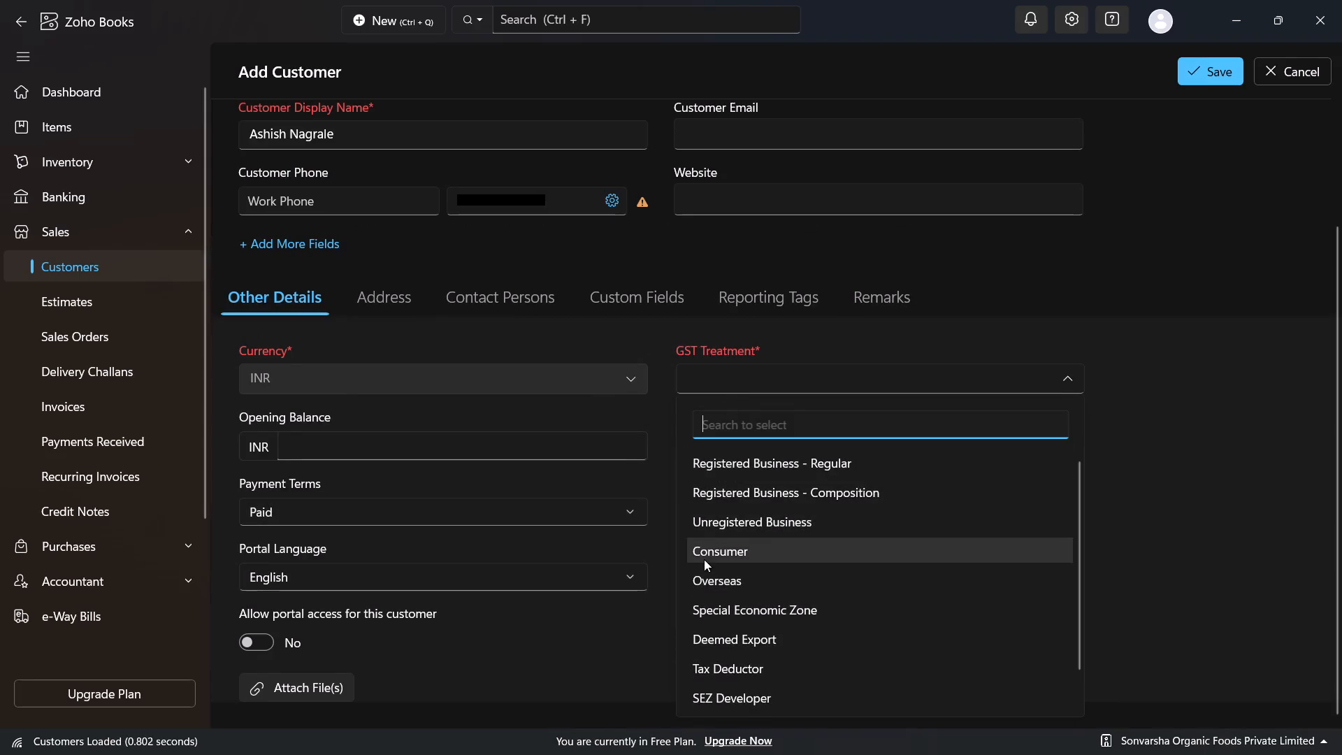
key("alt+Tab")
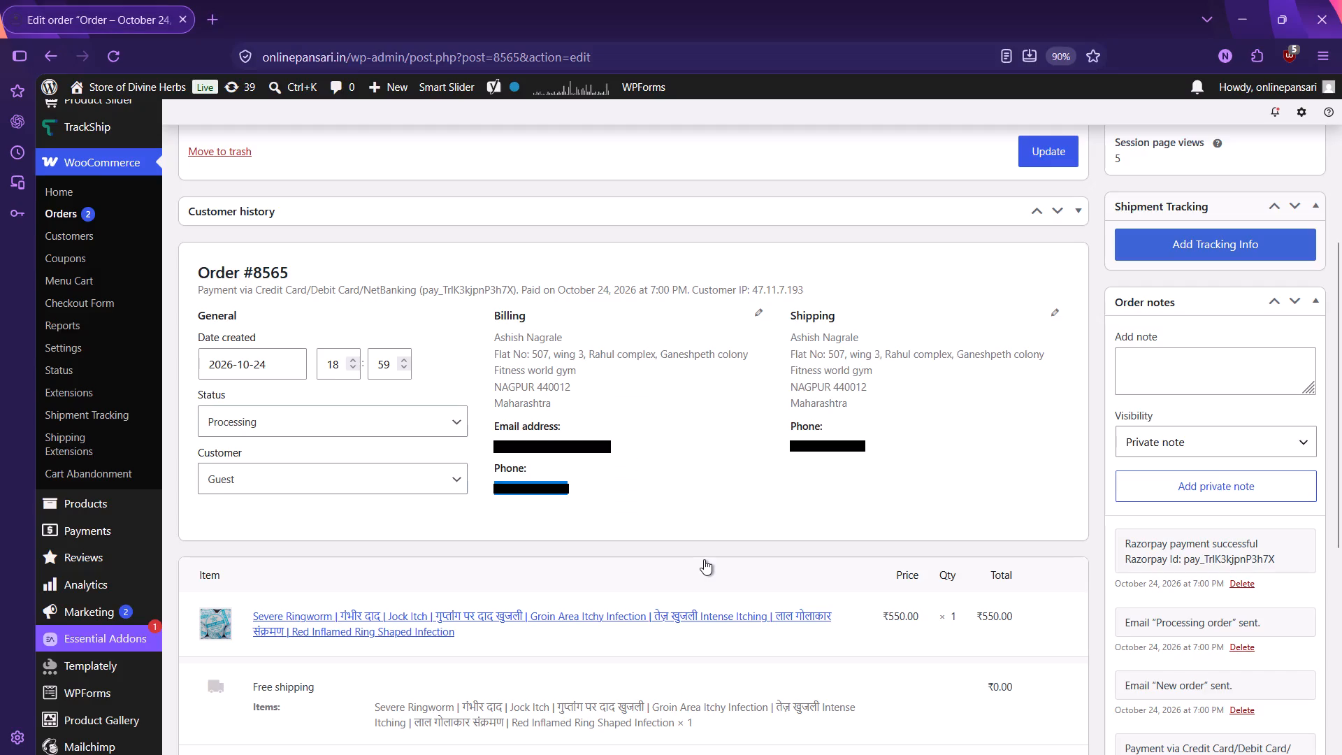
key("alt+Tab")
left_click(845, 440)
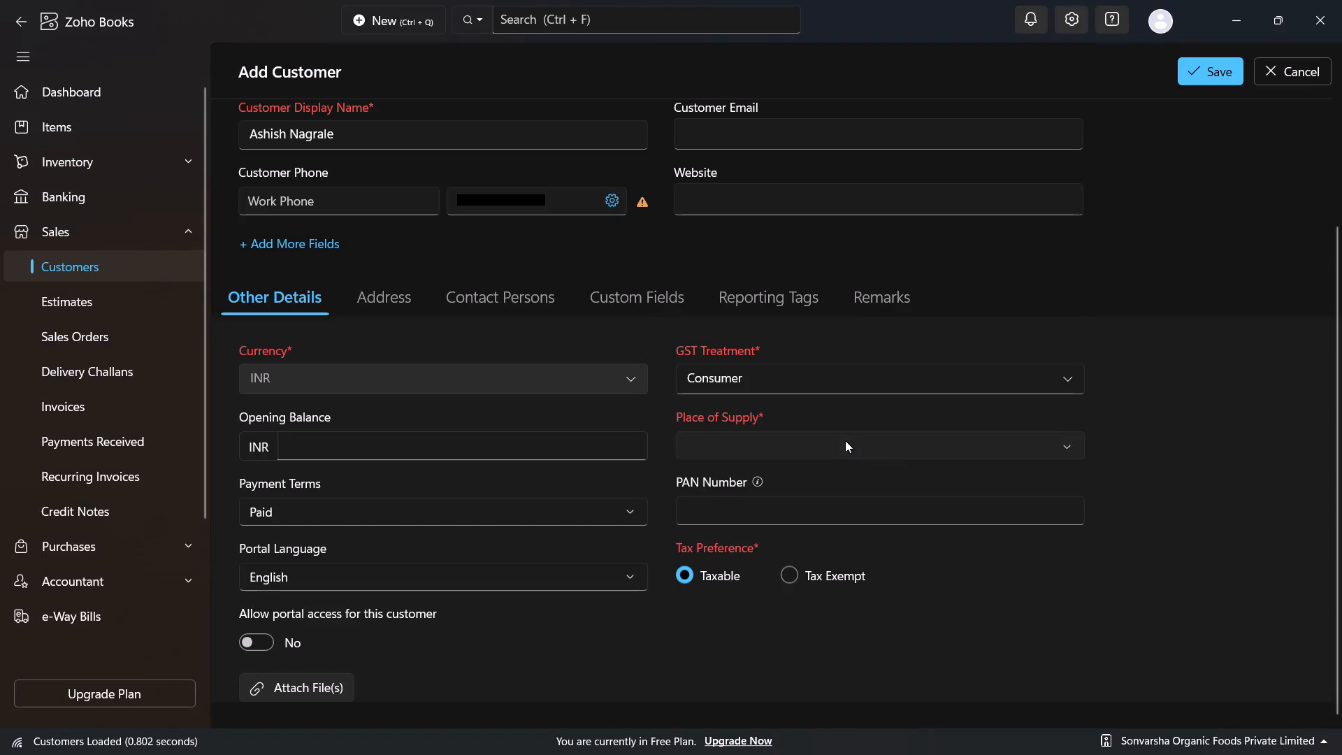
left_click(753, 547)
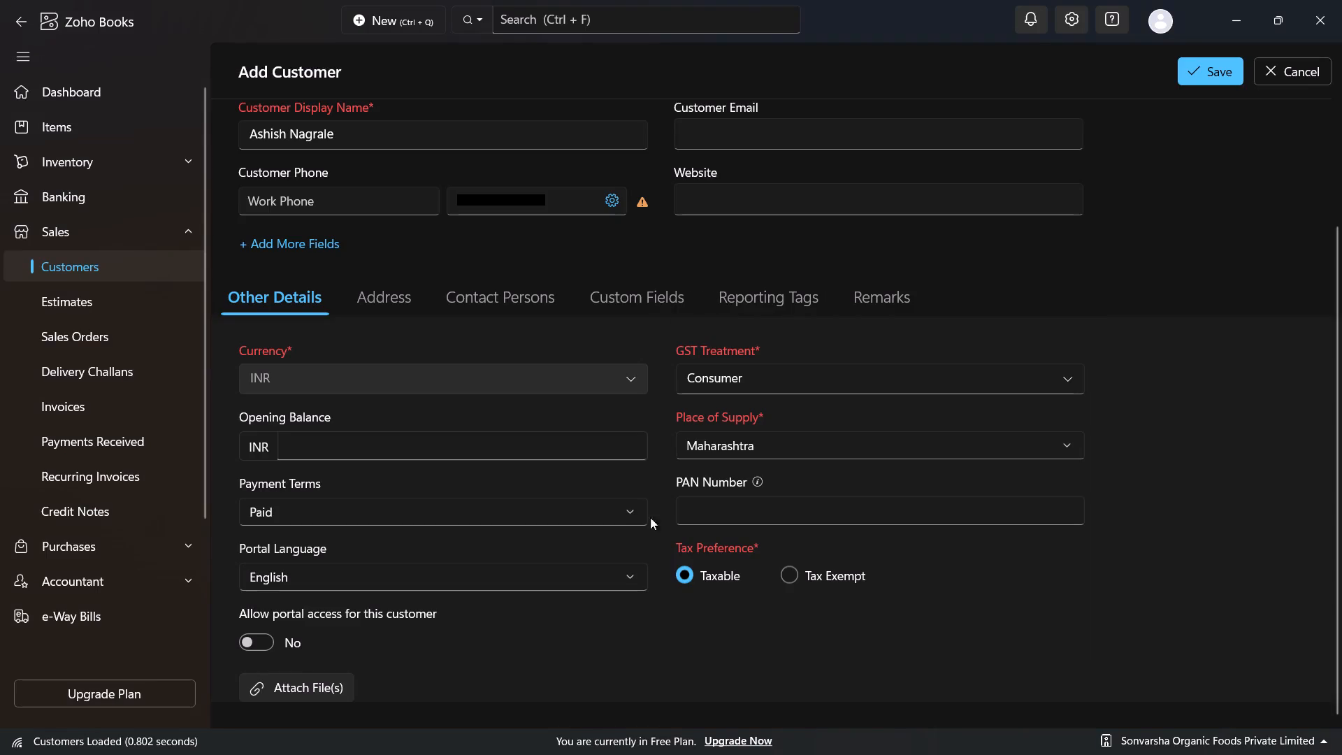
Open the address details of the new customer record.
scroll(606, 519, "down", 2)
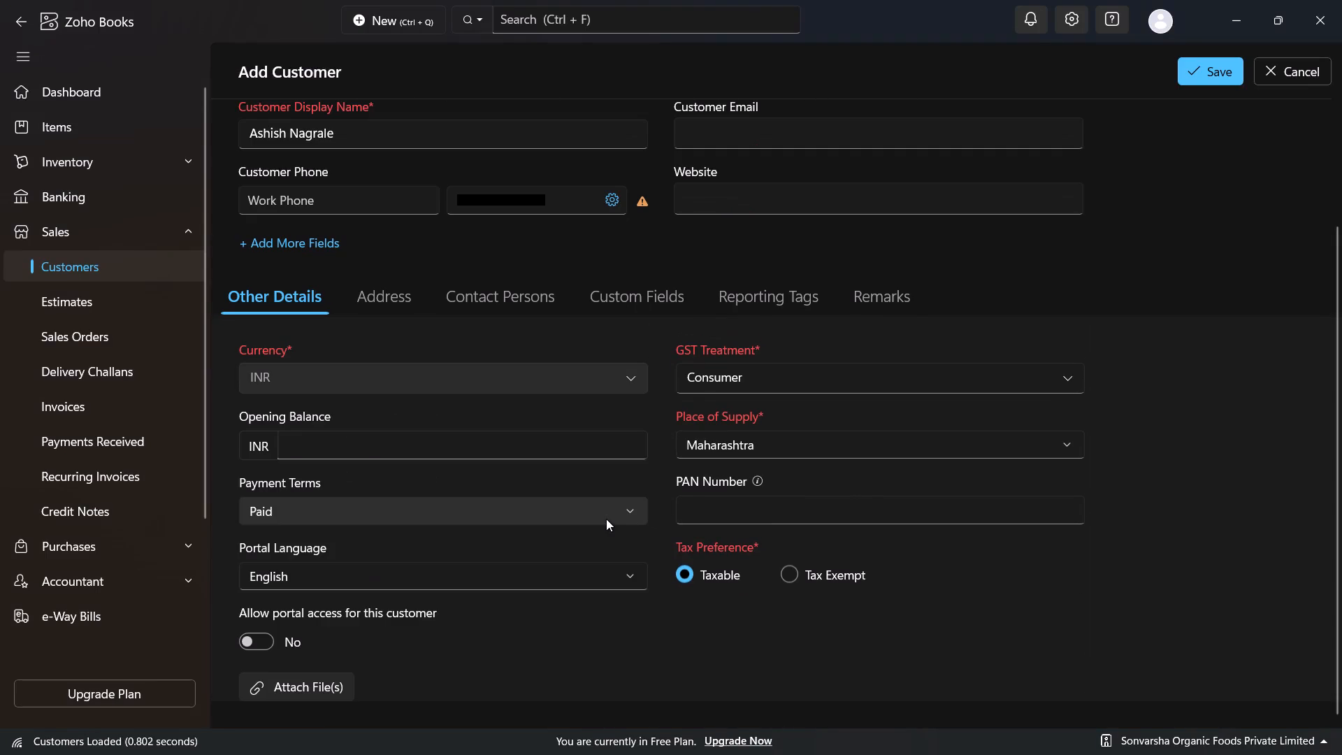
scroll(606, 519, "down", 2)
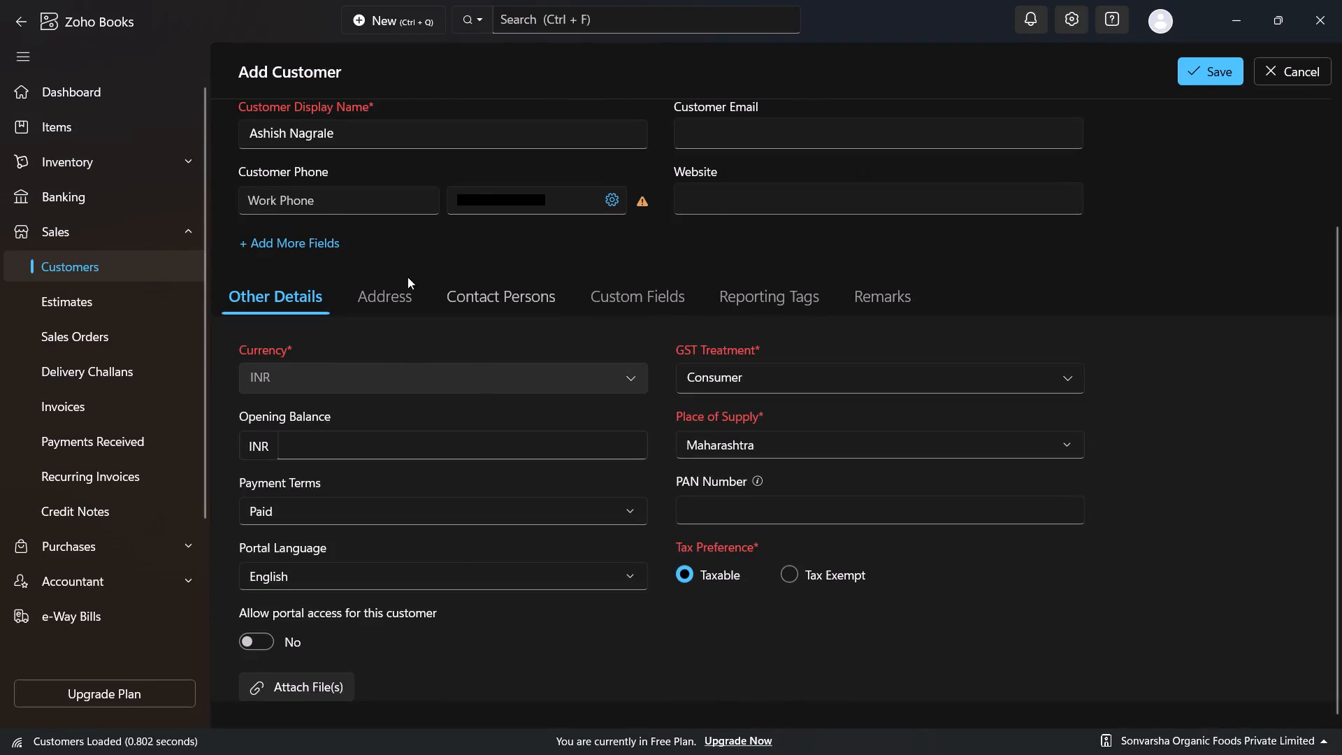
left_click(380, 296)
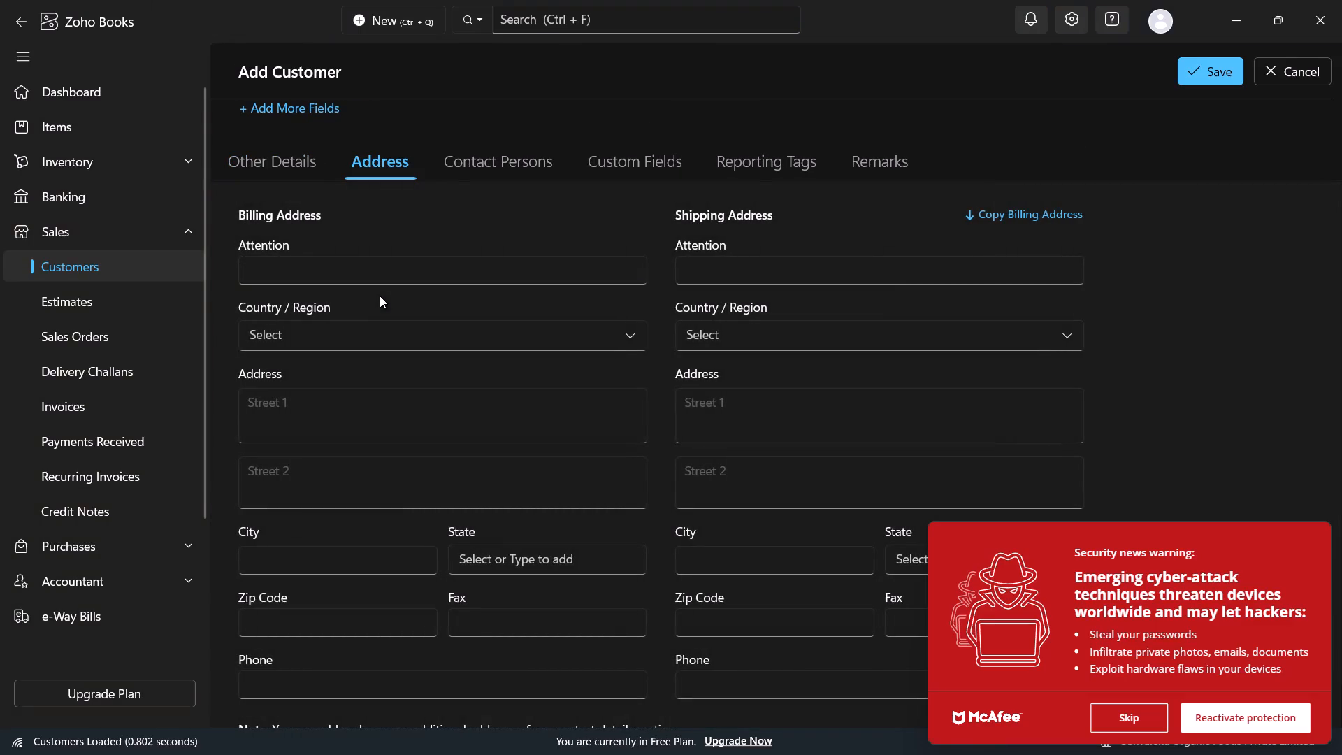
key("alt+Tab")
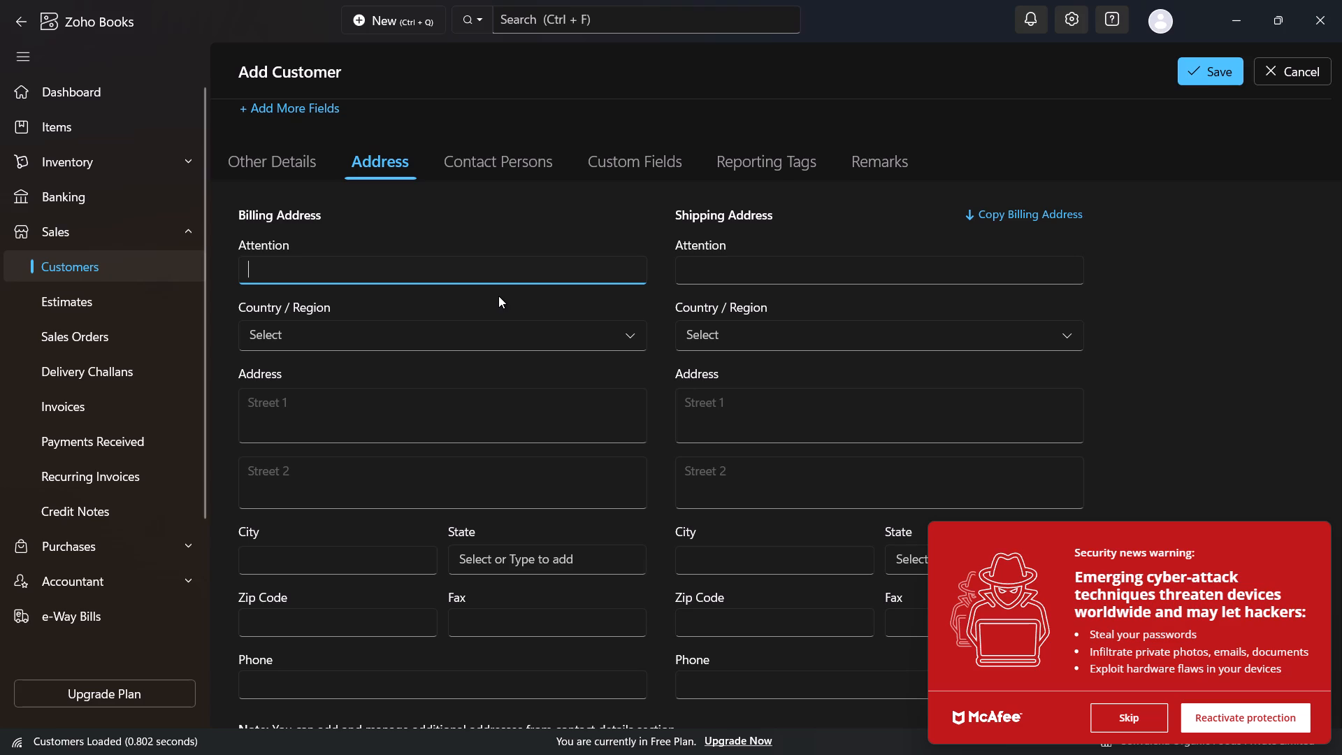
key("alt+Tab")
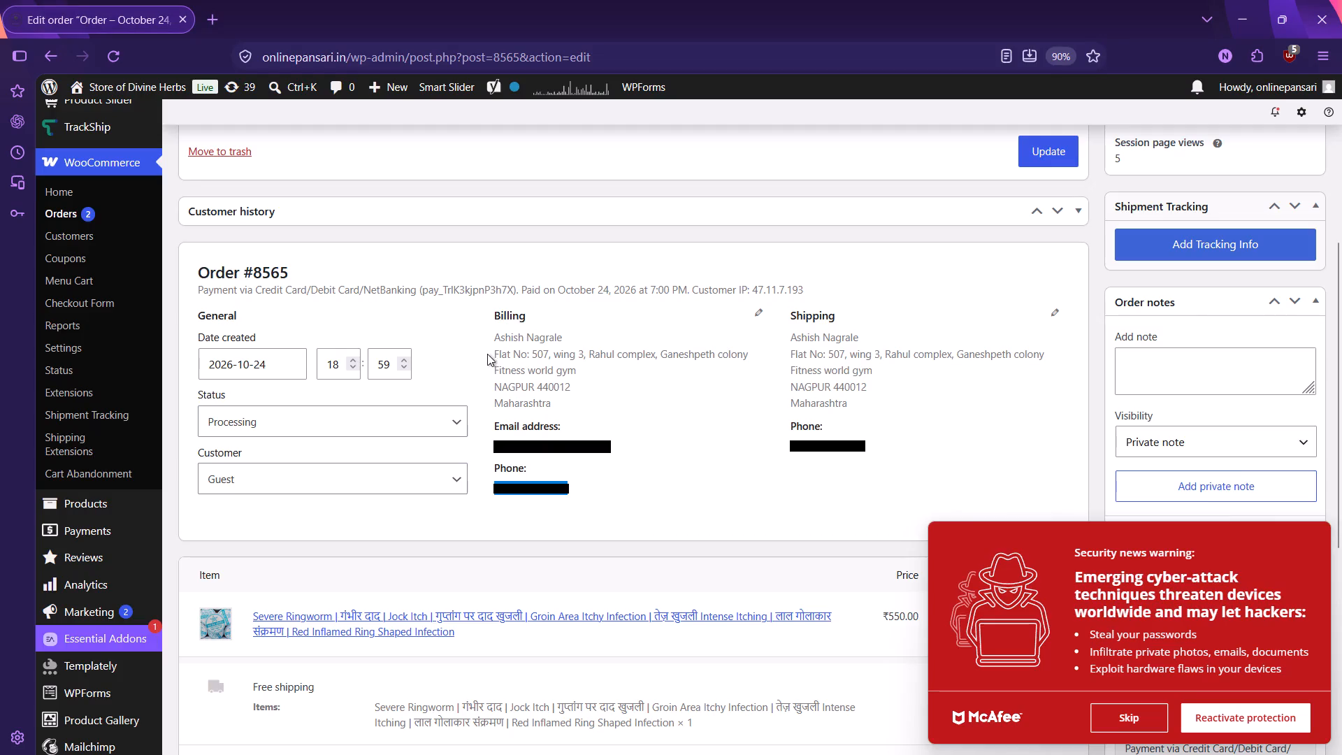
left_click_drag(488, 352, 542, 354)
left_click_drag(542, 354, 668, 420)
left_click(668, 420)
left_click_drag(491, 352, 535, 351)
left_click_drag(535, 351, 653, 390)
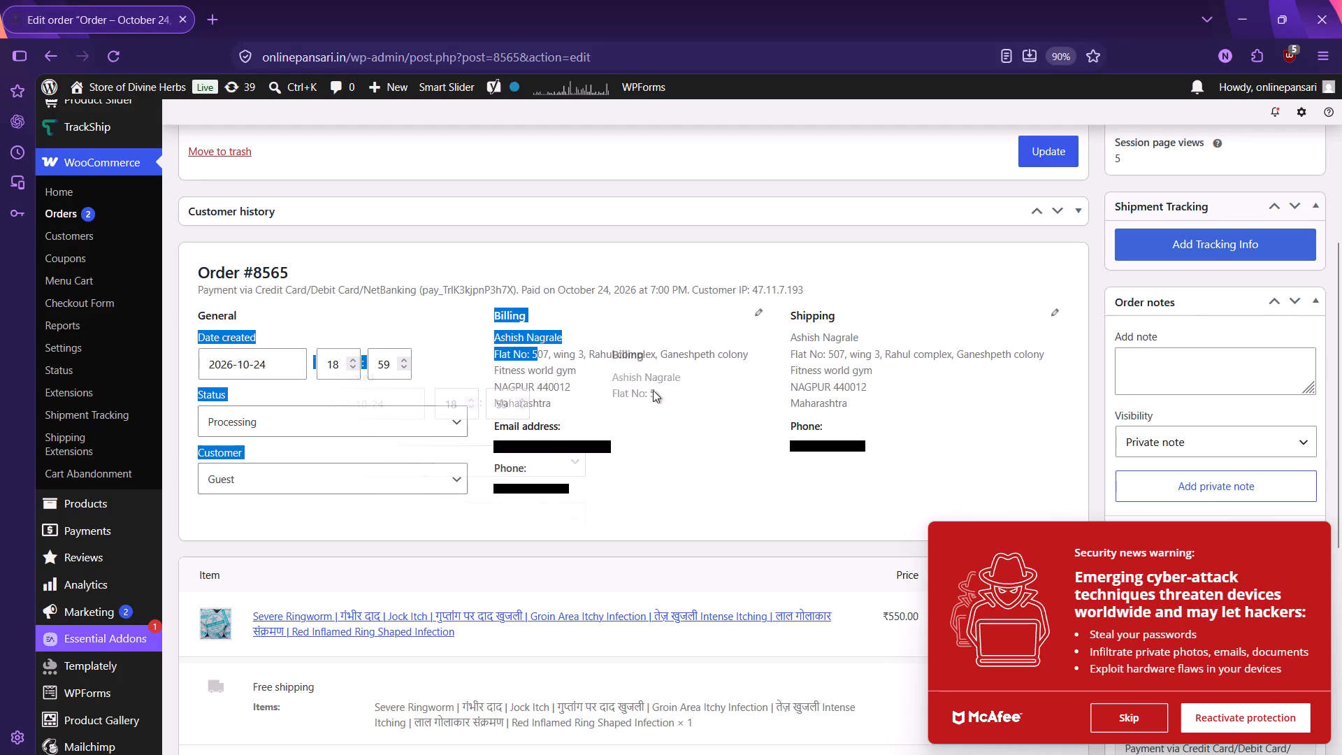
left_click(653, 390)
left_click_drag(788, 353, 839, 359)
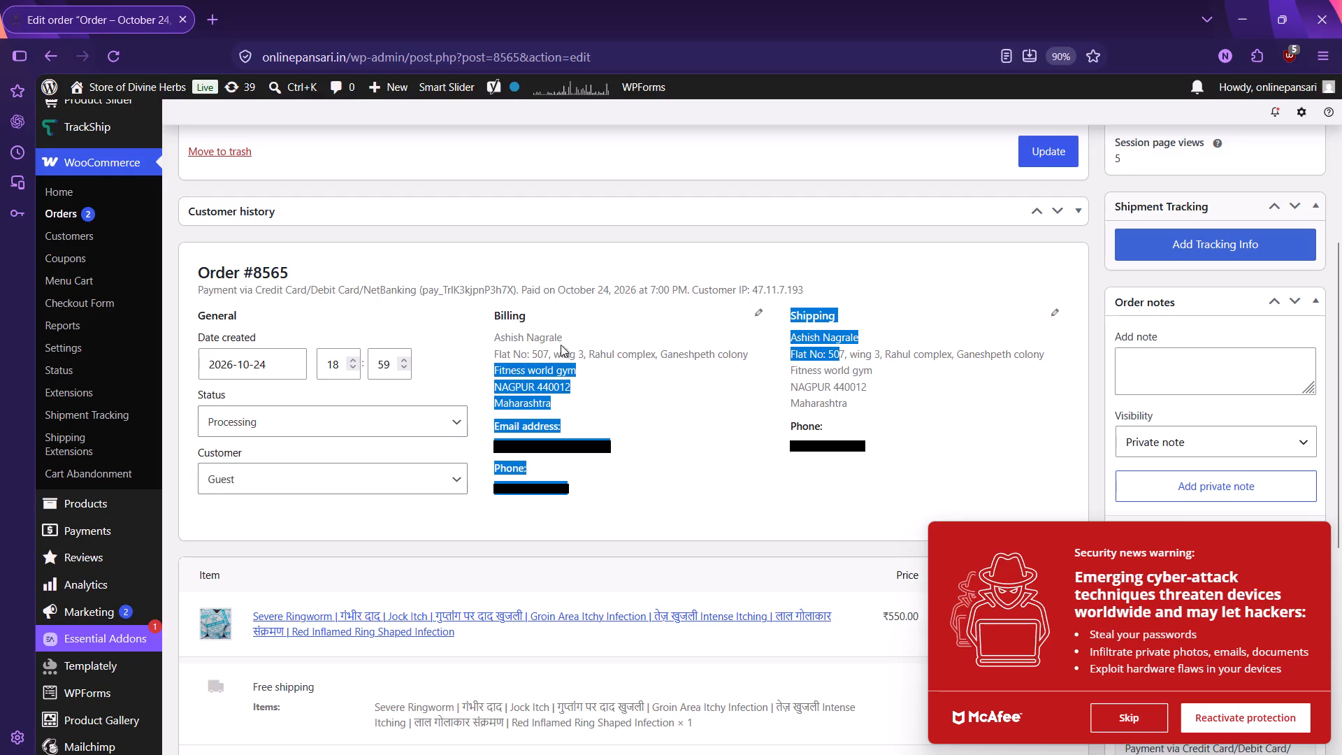
left_click_drag(488, 349, 494, 355)
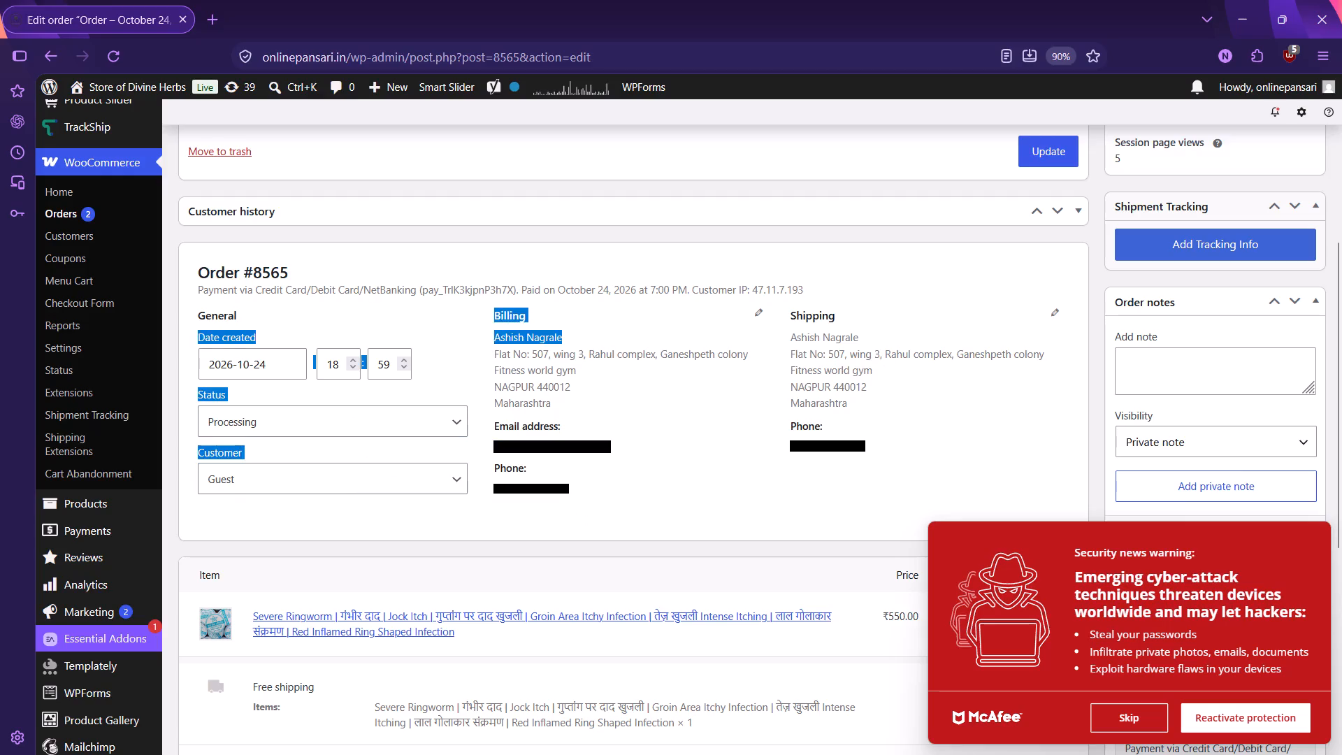
left_click_drag(494, 355, 493, 355)
left_click(493, 355)
left_click_drag(493, 355, 528, 357)
left_click_drag(528, 357, 668, 347)
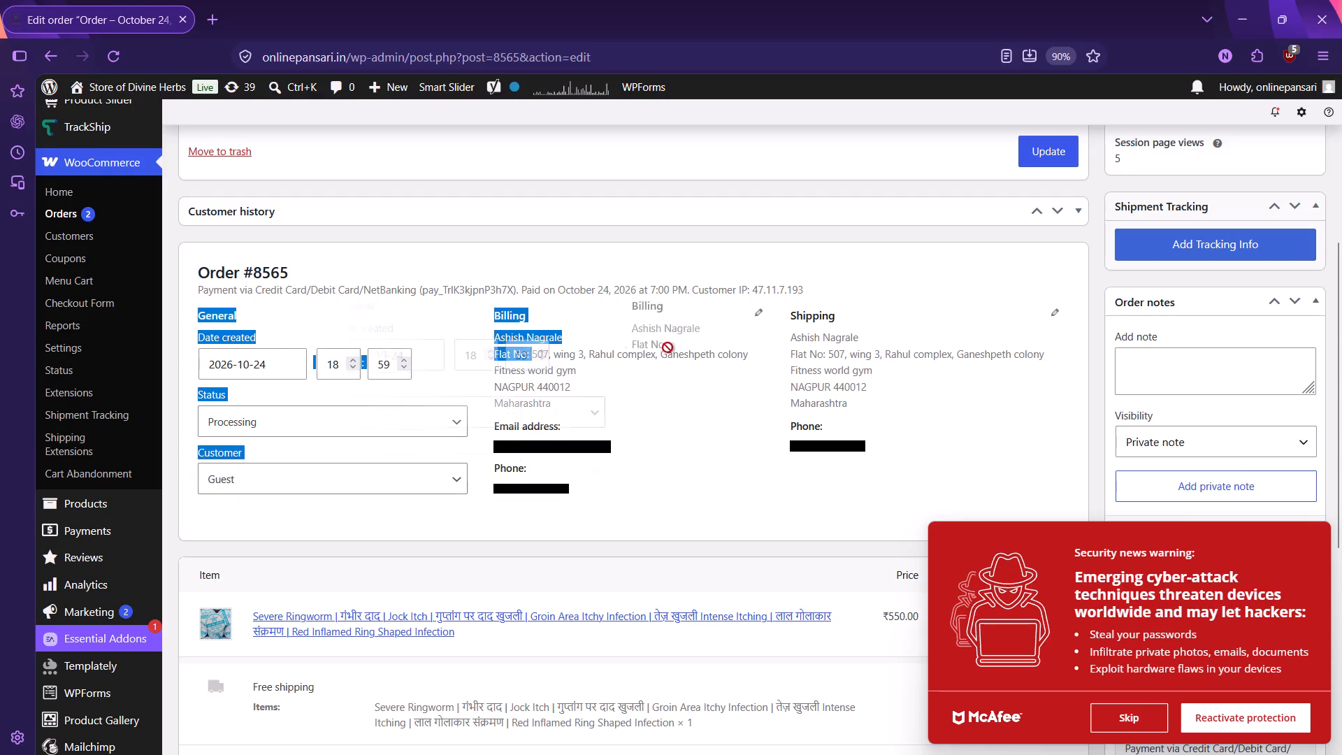
left_click_drag(668, 347, 668, 372)
left_click(668, 372)
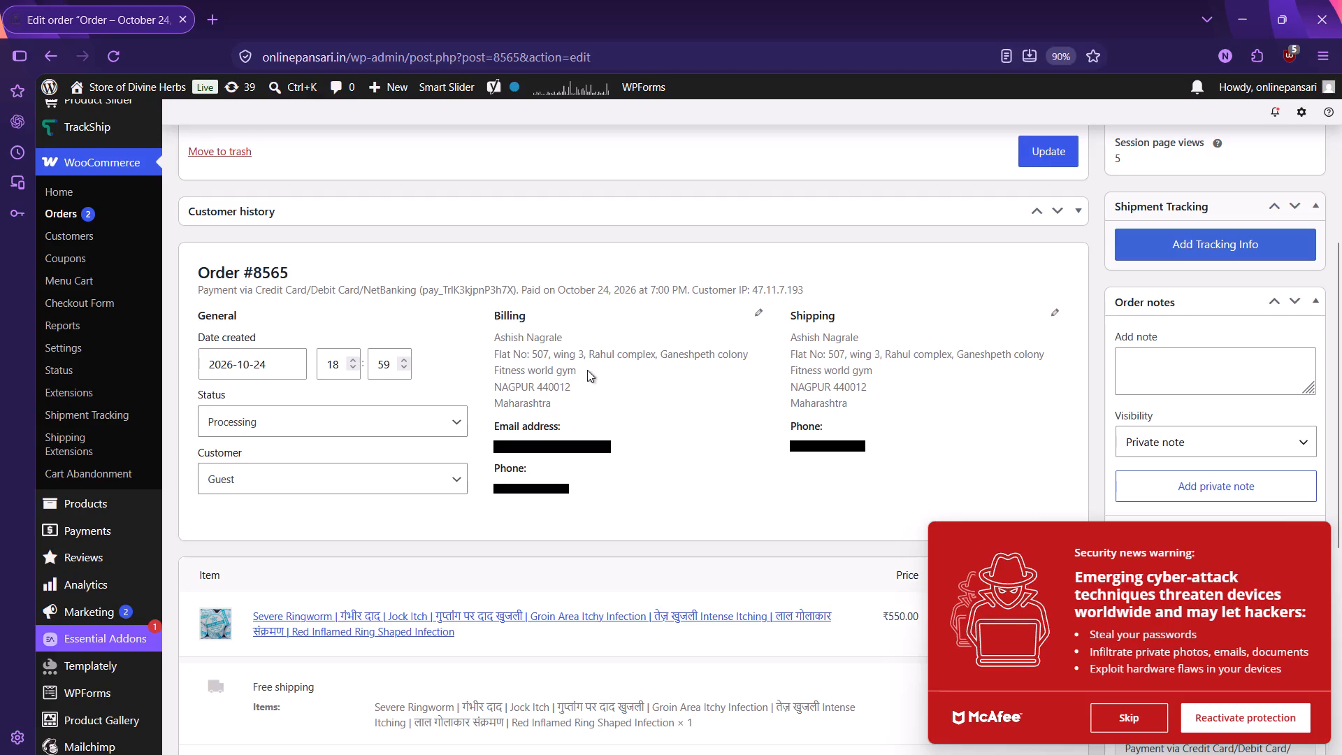
left_click_drag(586, 368, 503, 354)
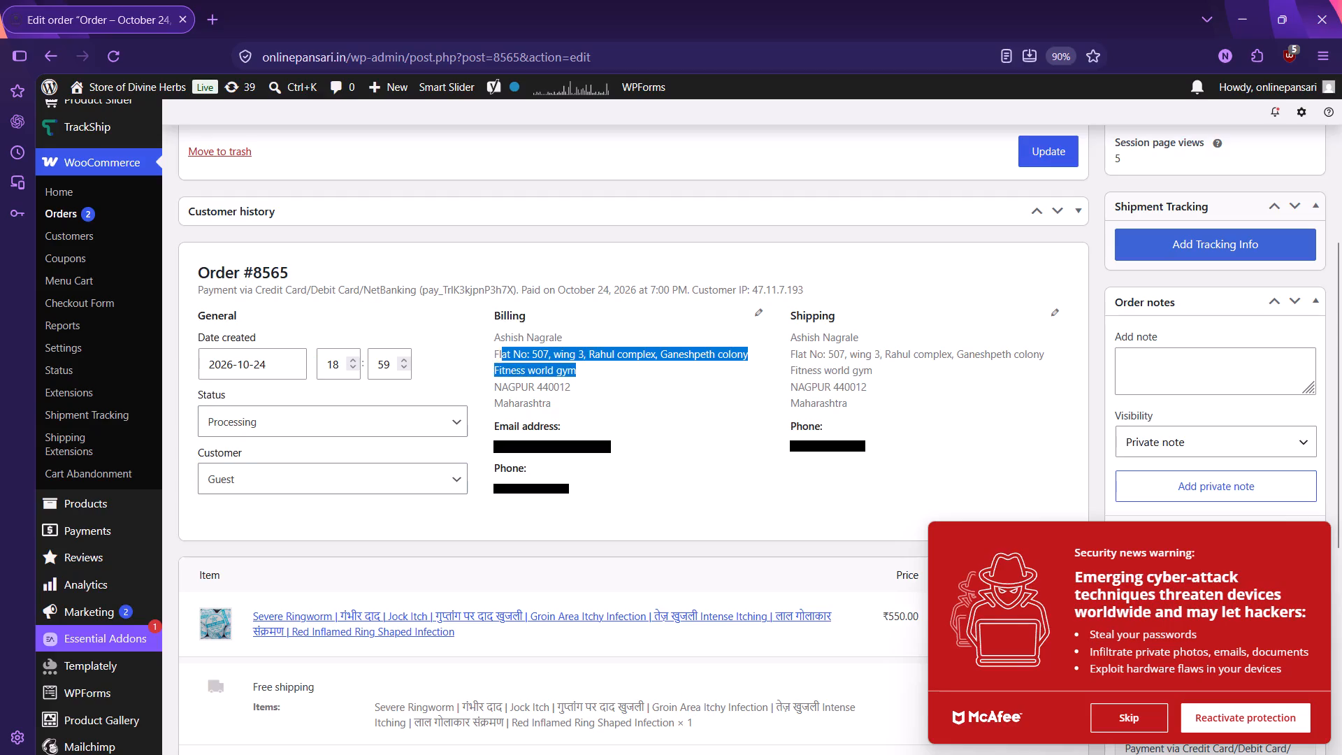
left_click_drag(503, 354, 498, 377)
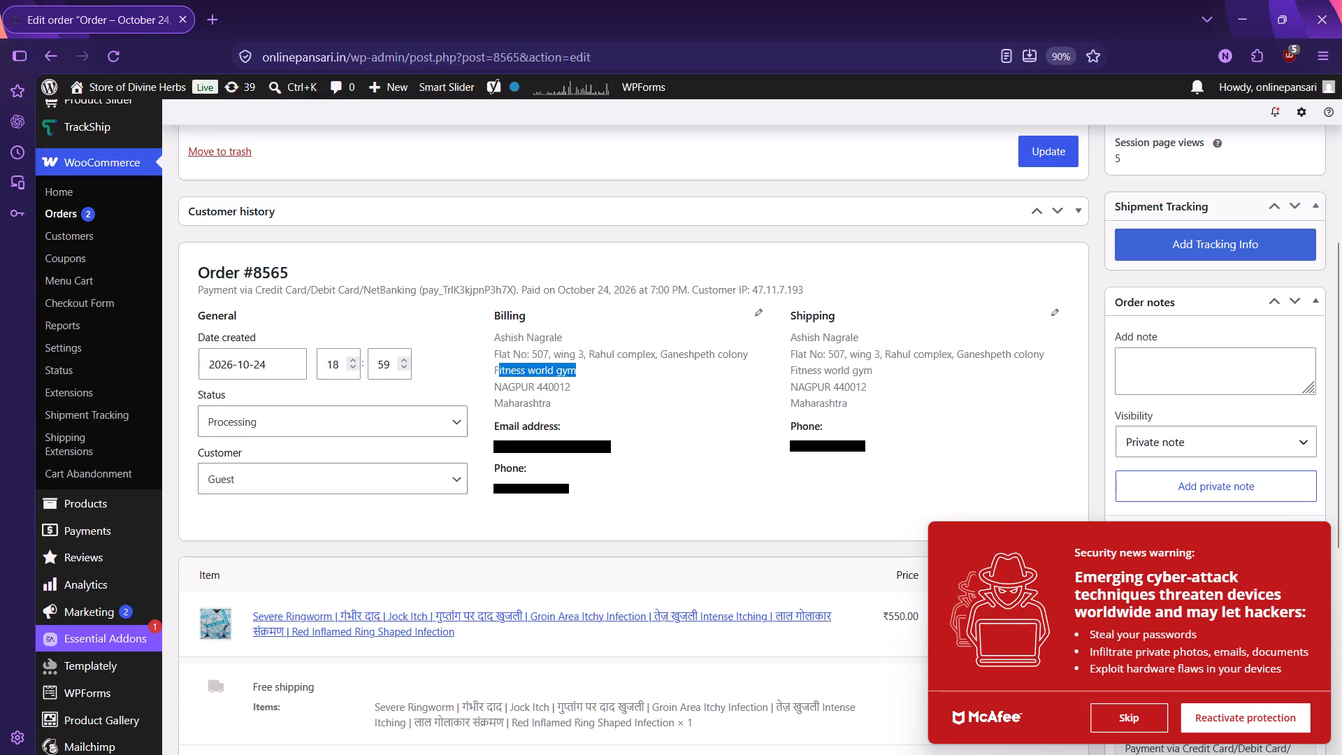
left_click_drag(498, 377, 496, 362)
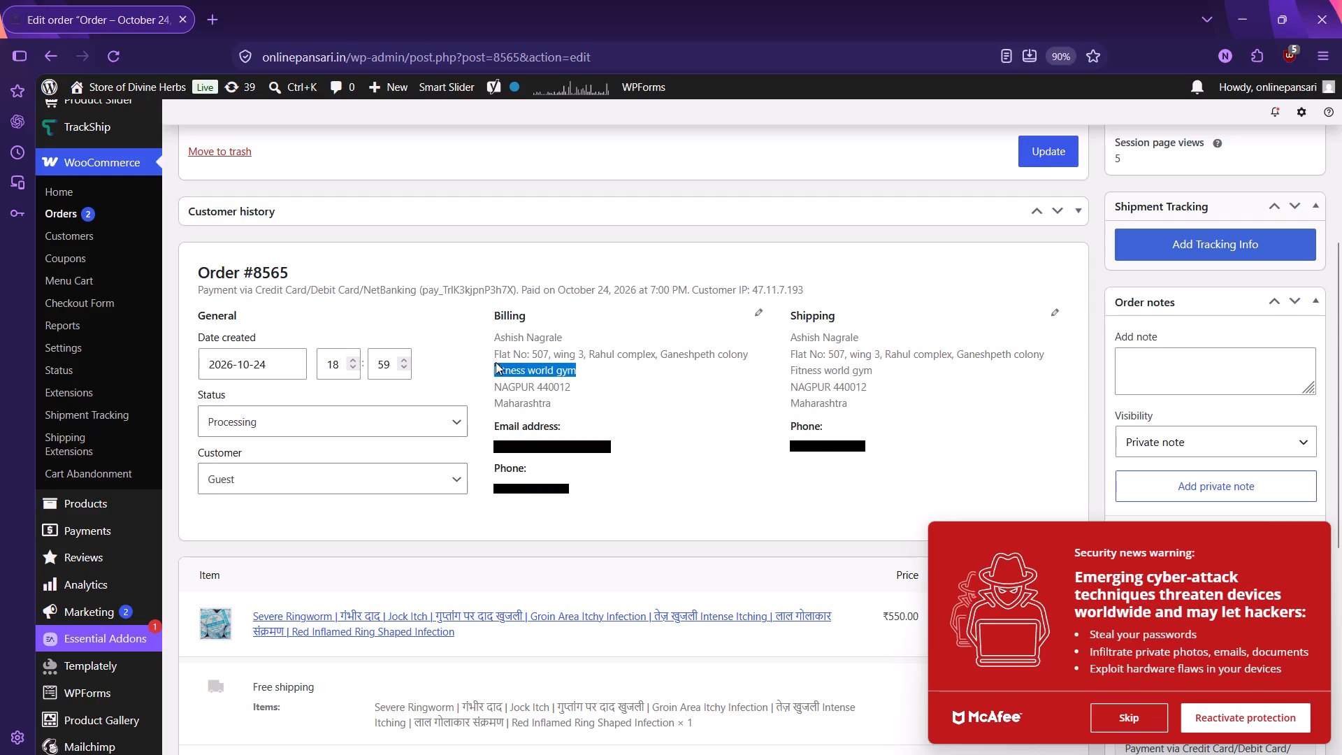
left_click_drag(496, 362, 497, 361)
double_click(497, 361)
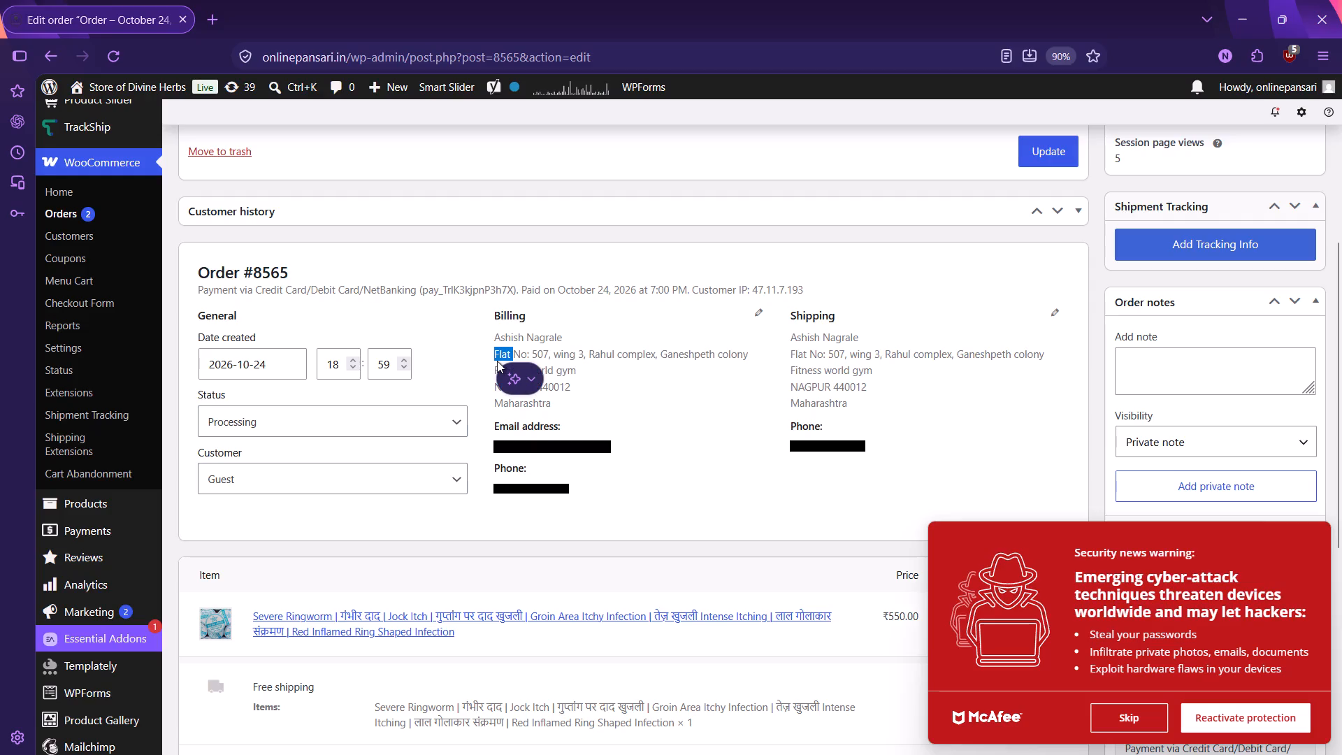
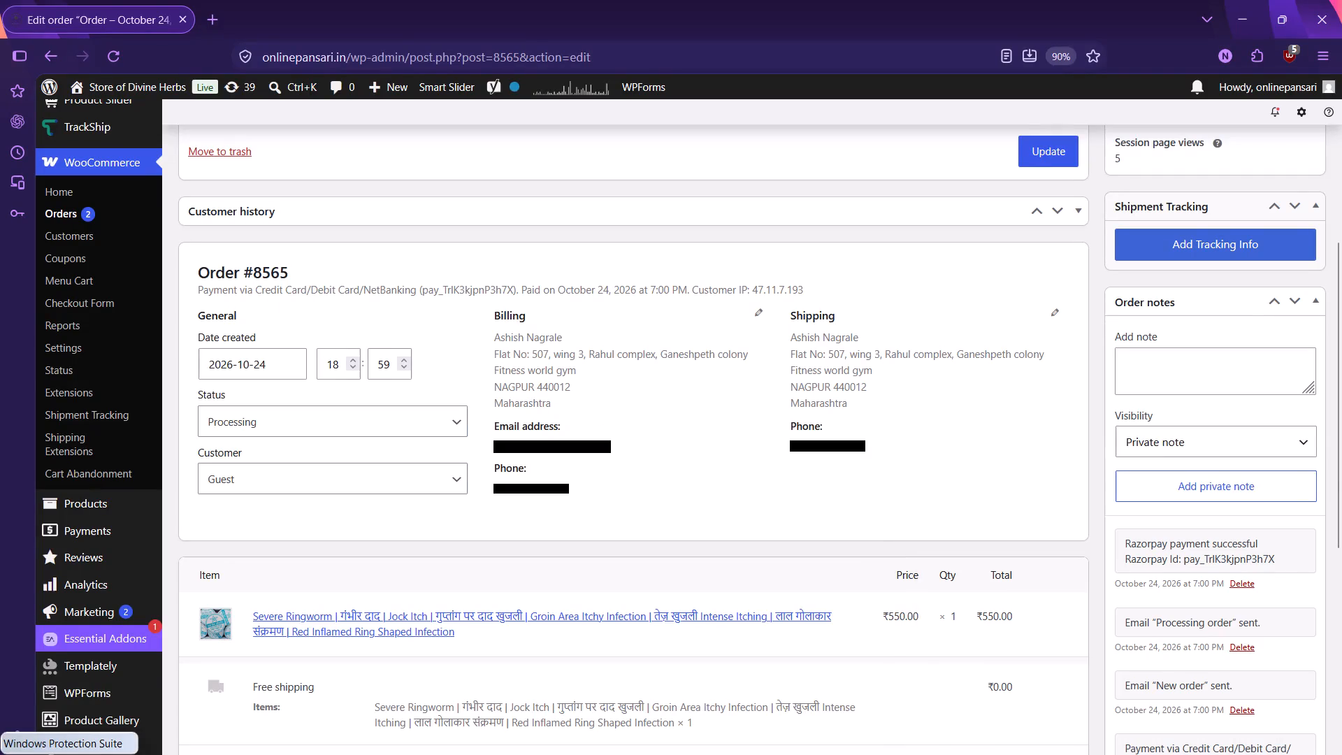
left_click_drag(494, 354, 574, 374)
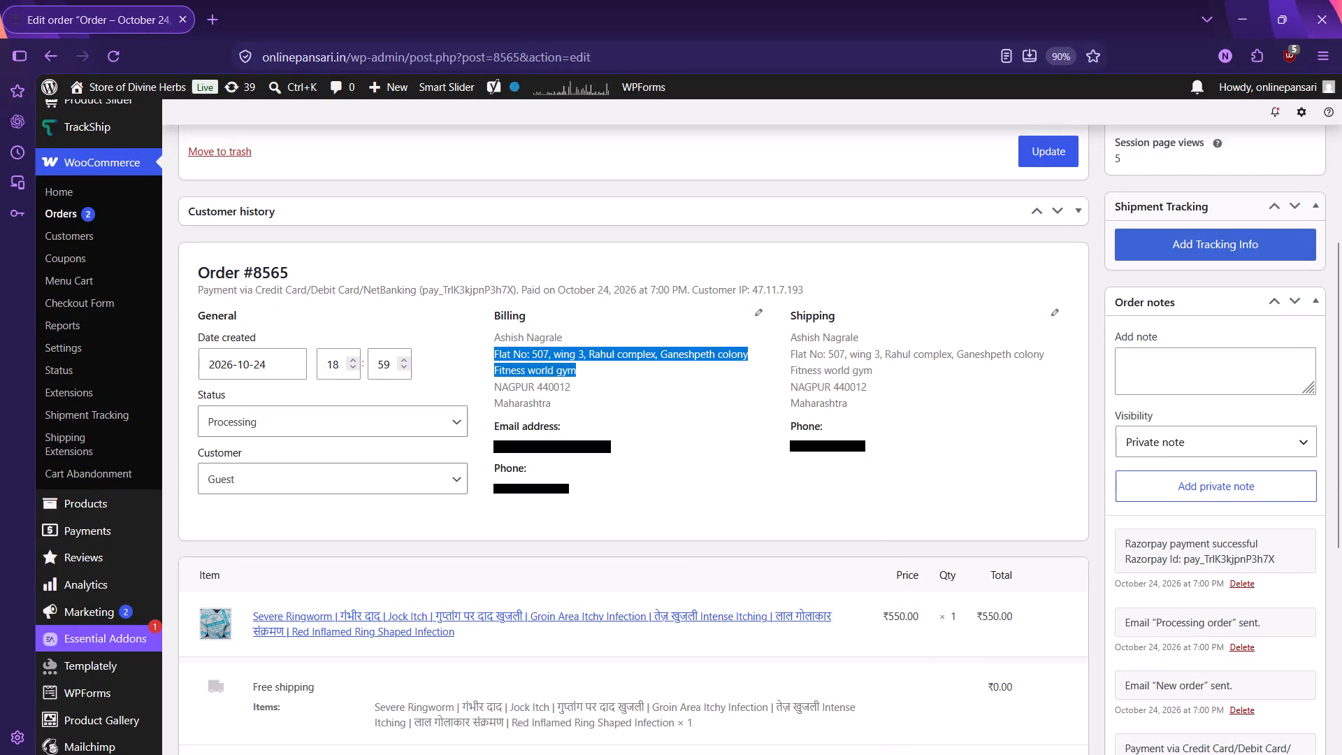
left_click_drag(574, 374, 579, 373)
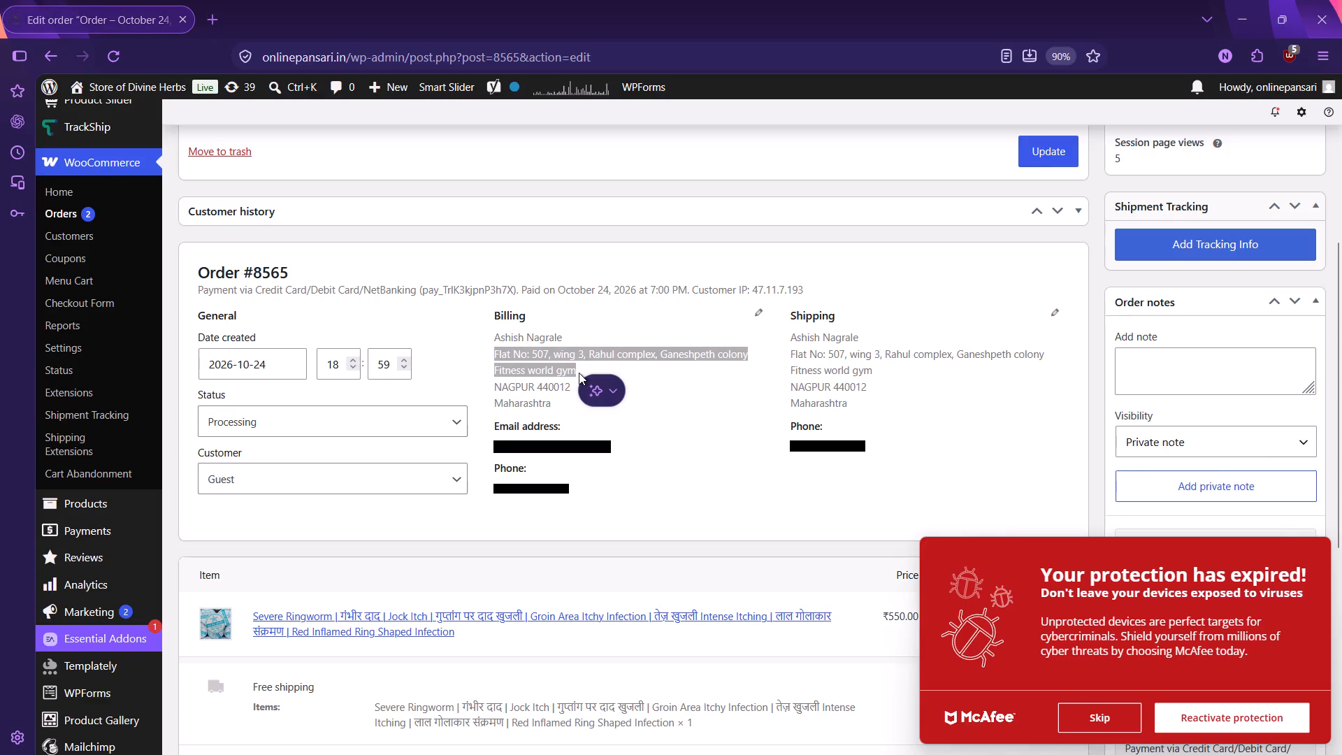
key("ctrl+c")
key("ctrl+c")
key("ctrl+c")
key("ctrl+c")
key("ctrl+c")
left_click(1102, 729)
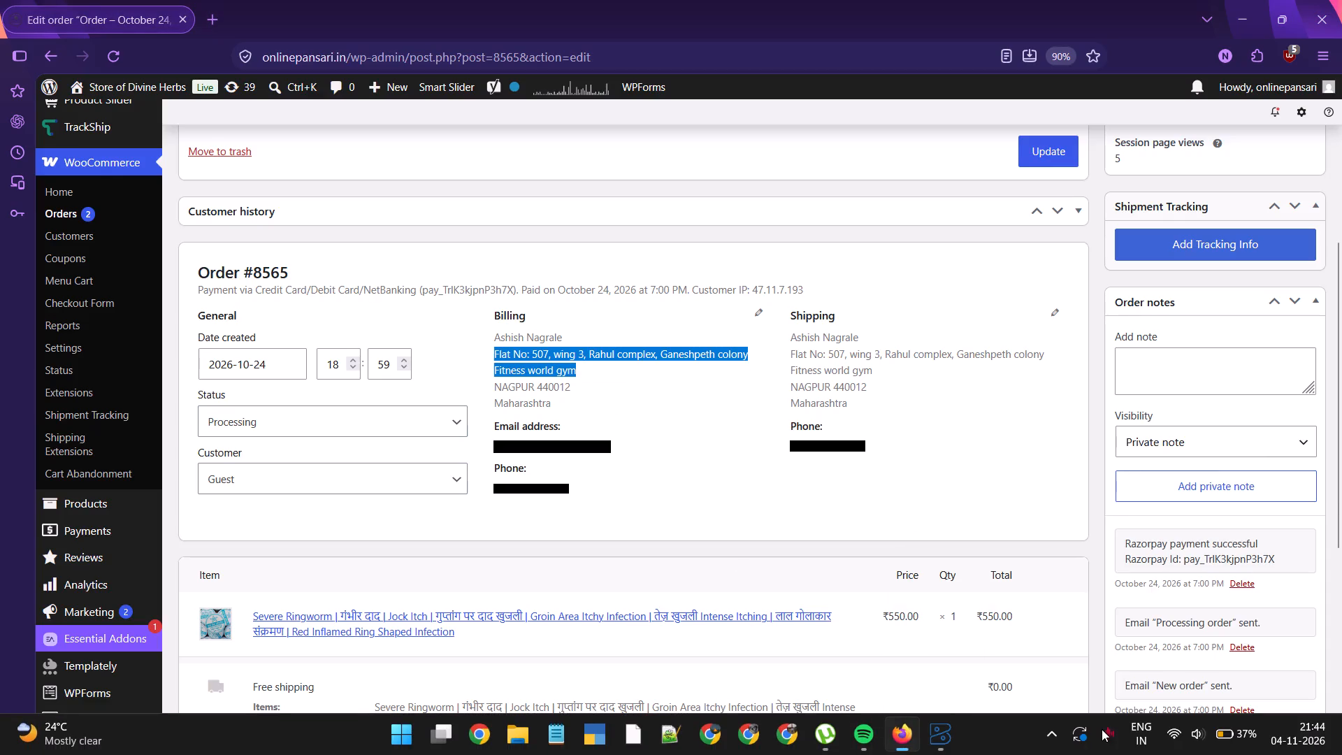
left_click(934, 733)
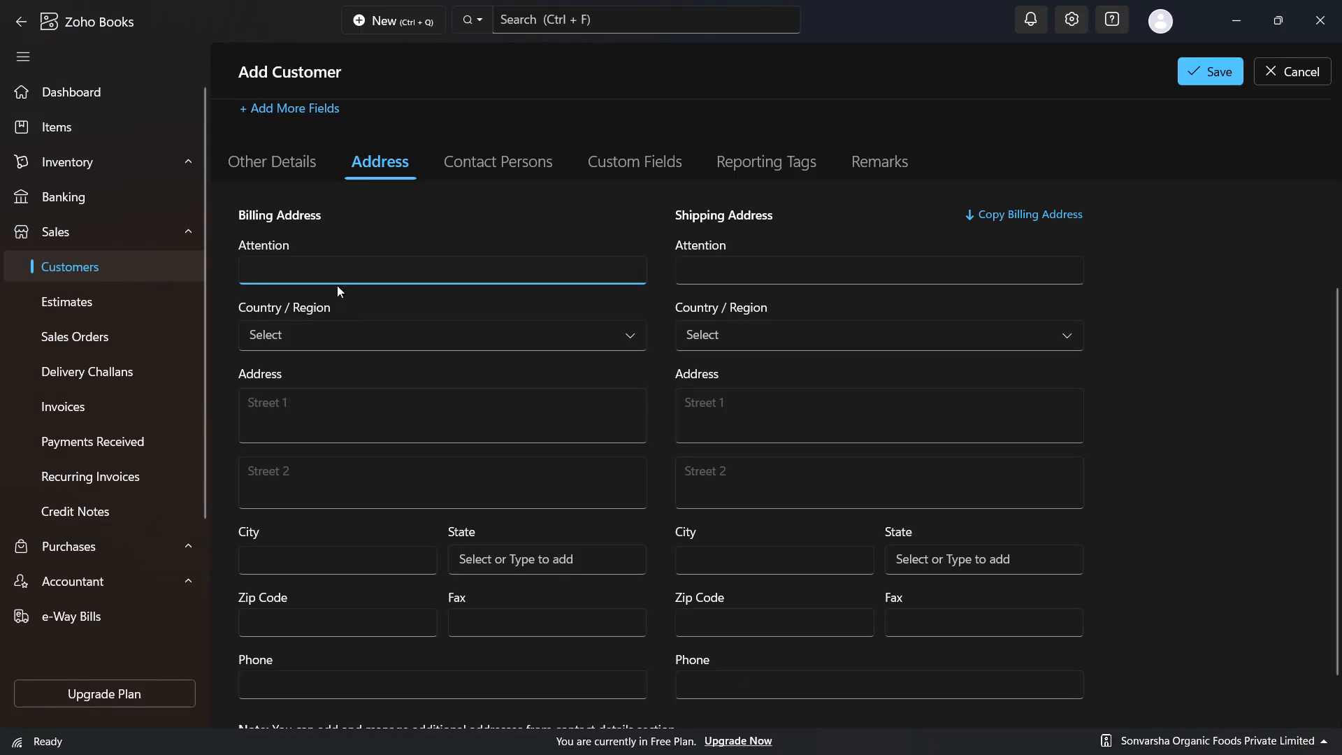
left_click(301, 406)
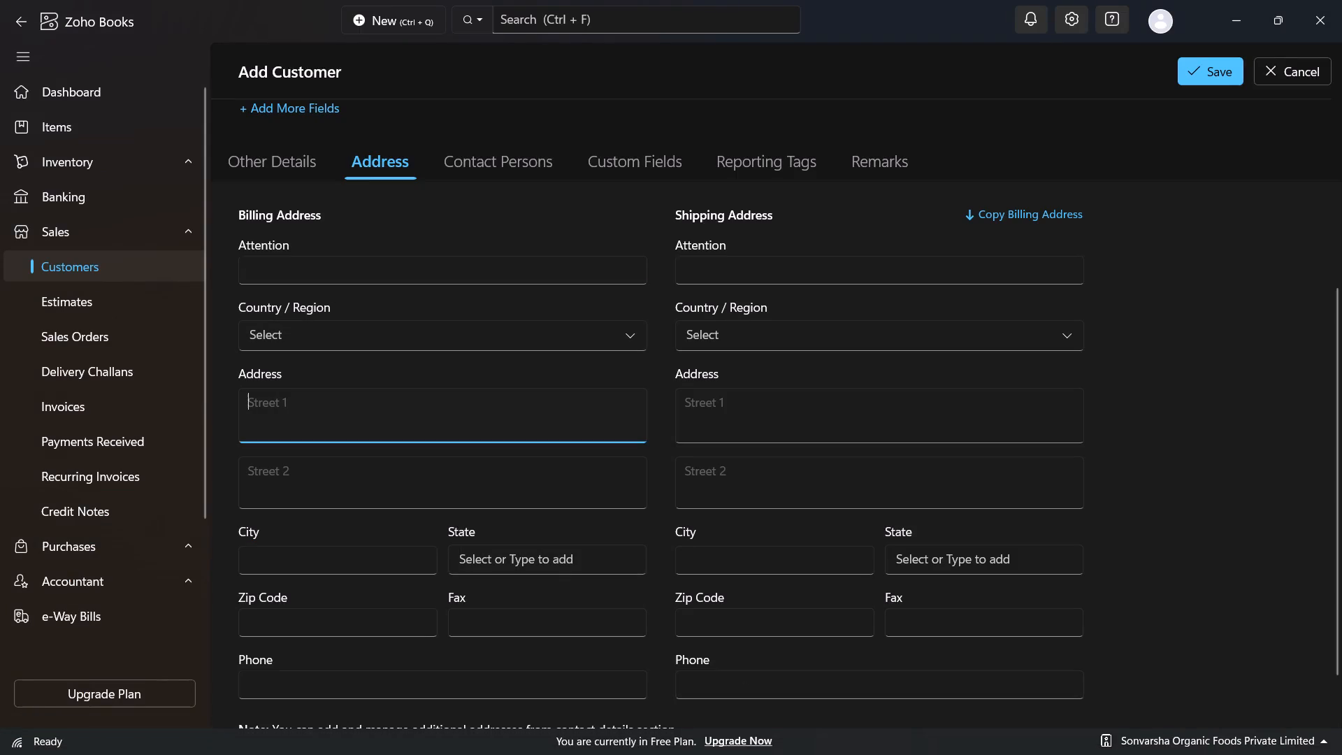
key("ctrl+v")
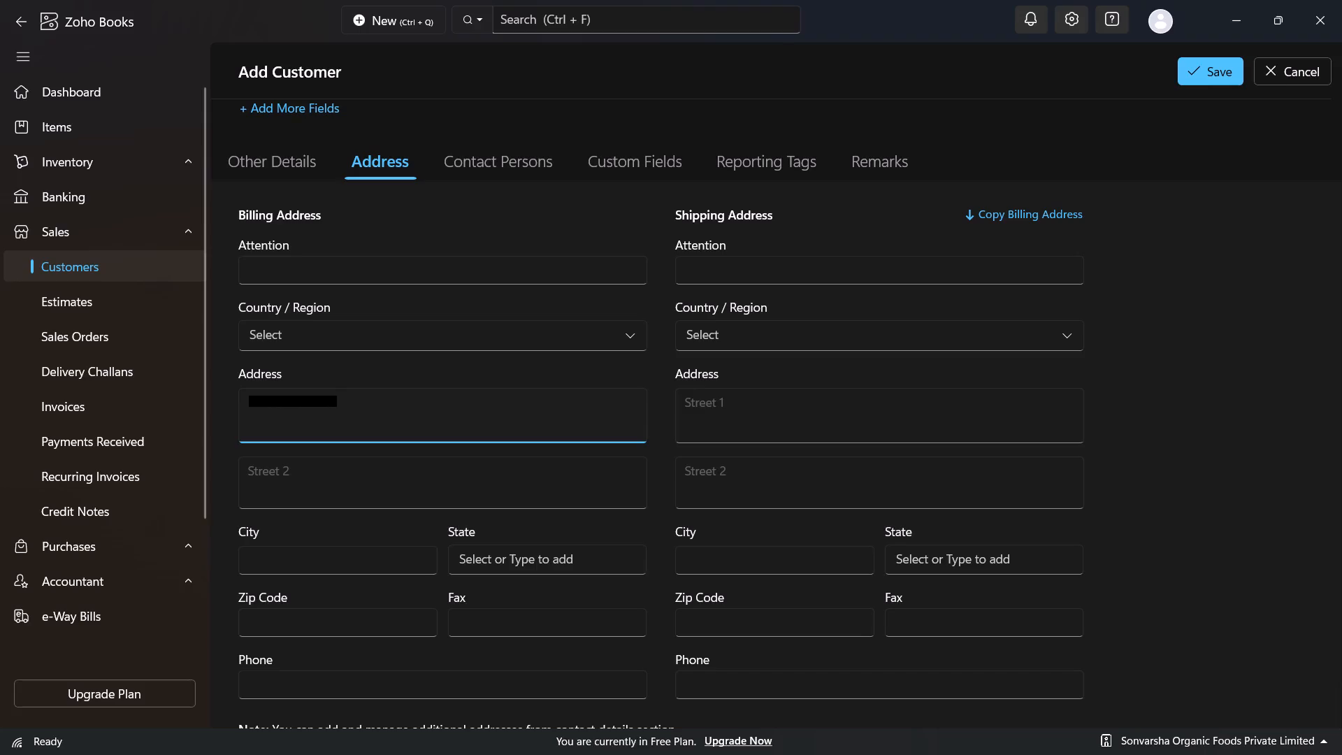
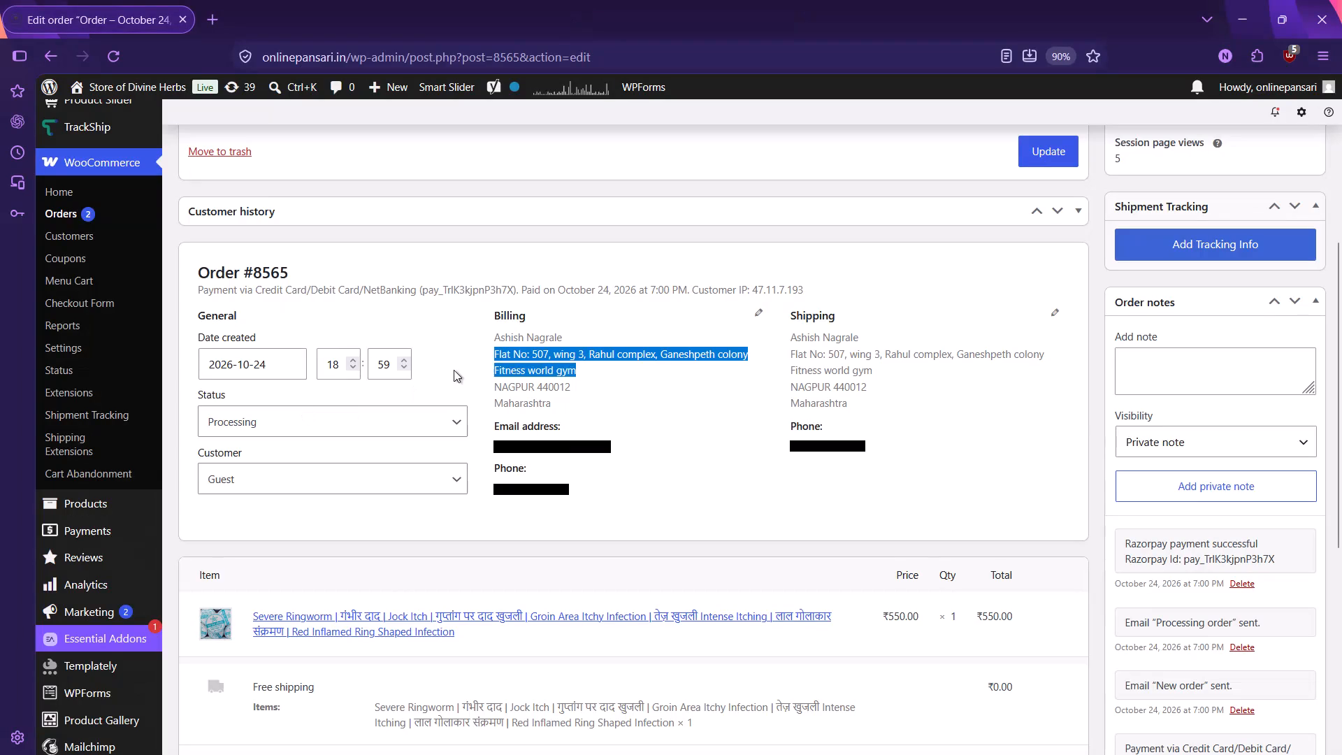
right_click(537, 359)
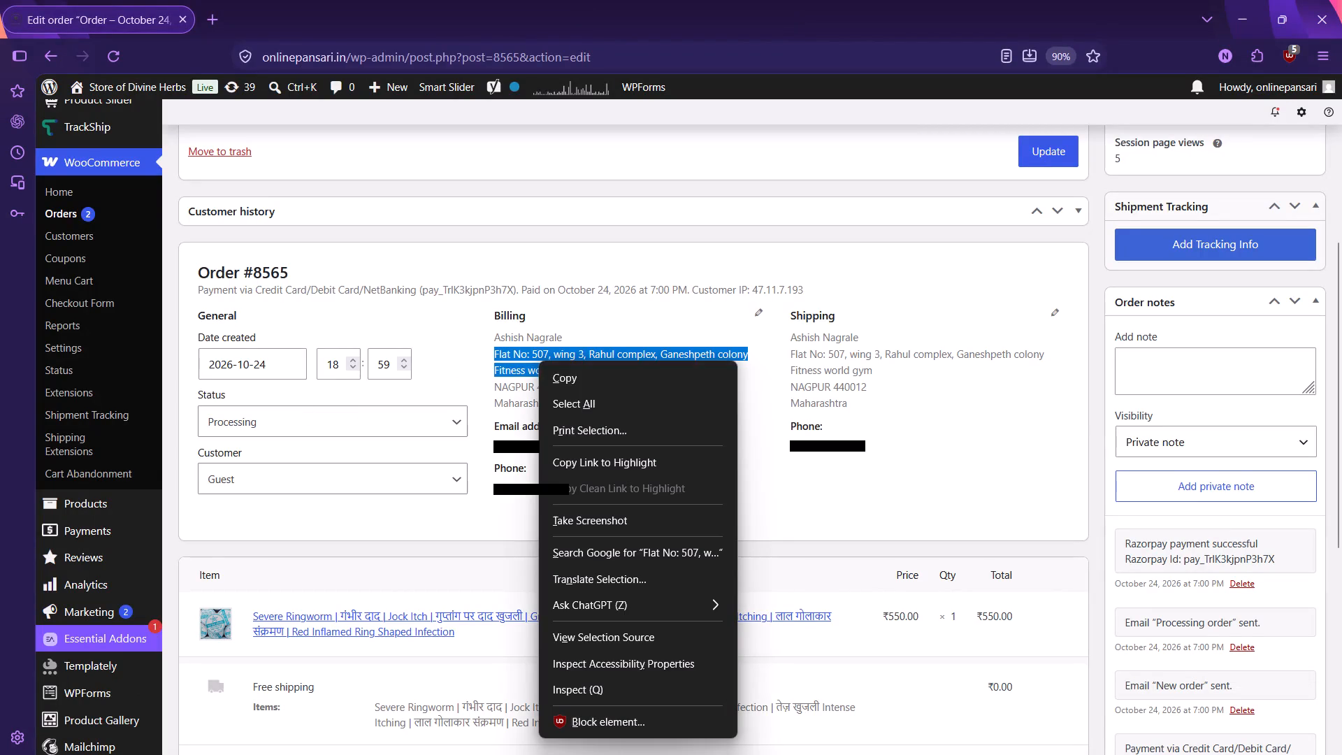
left_click(591, 376)
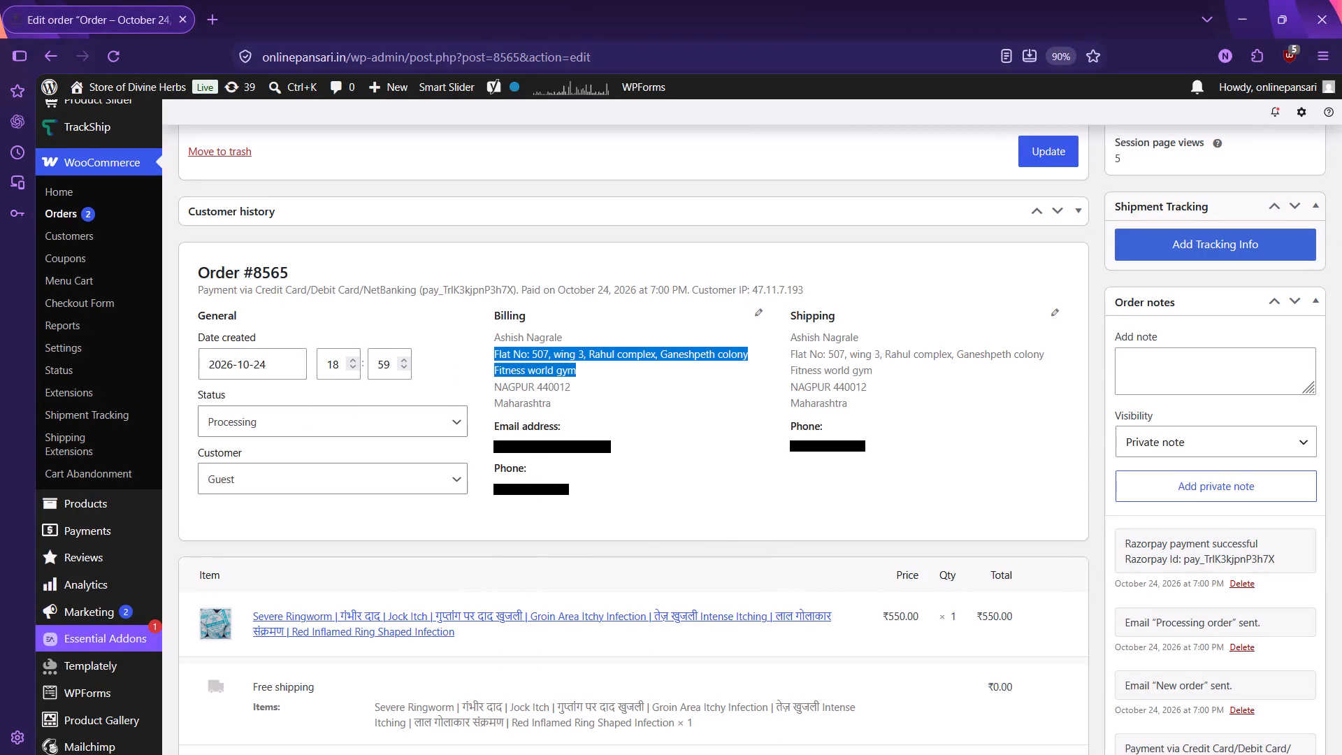
key("alt+Tab")
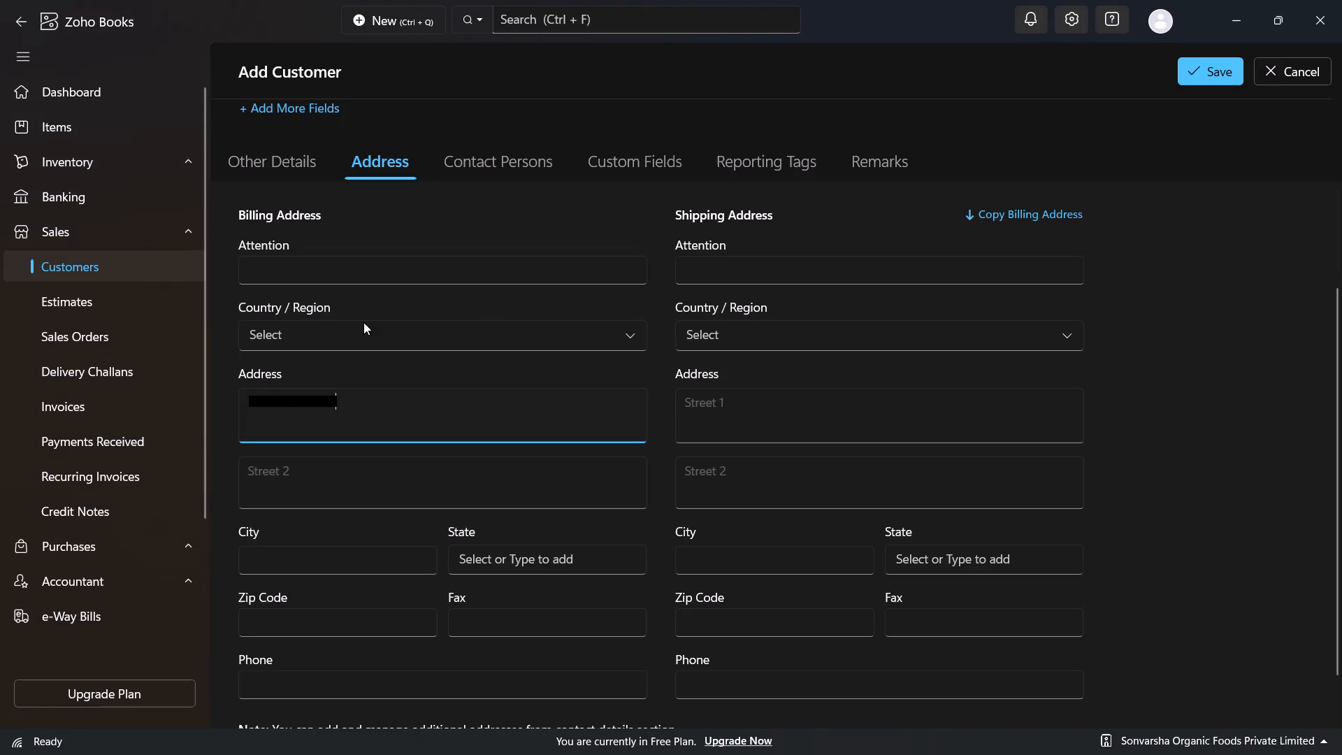
left_click(359, 405)
key("BackSpace")
key("BackSpace")
key("BackSpace")
key("BackSpace")
key("BackSpace")
key("BackSpace")
key("BackSpace")
key("BackSpace")
key("BackSpace")
key("BackSpace")
key("BackSpace")
key("BackSpace")
key("BackSpace")
key("BackSpace")
key("BackSpace")
key("BackSpace")
key("BackSpace")
key("BackSpace")
key("BackSpace")
key("BackSpace")
key("ctrl+v")
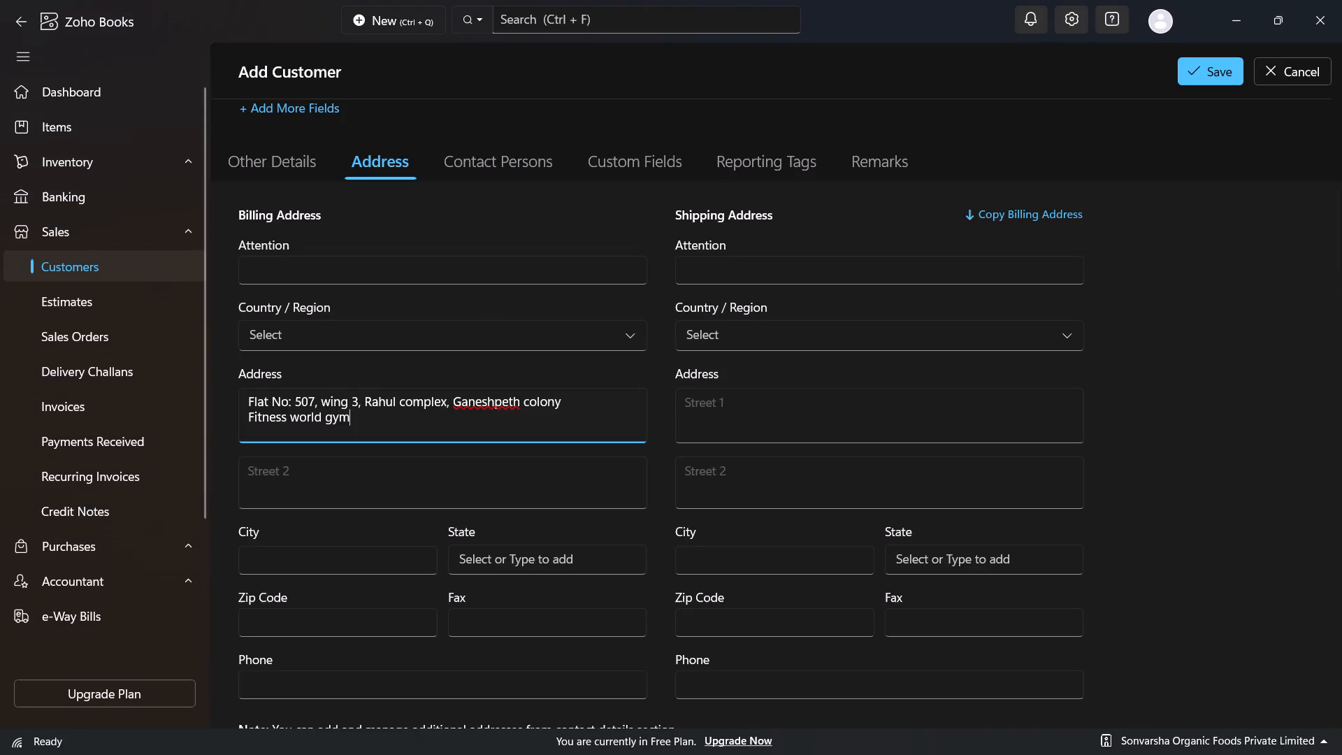
Enter nagpur as the billing address's city, checking it against the order's billing details.
left_click(338, 572)
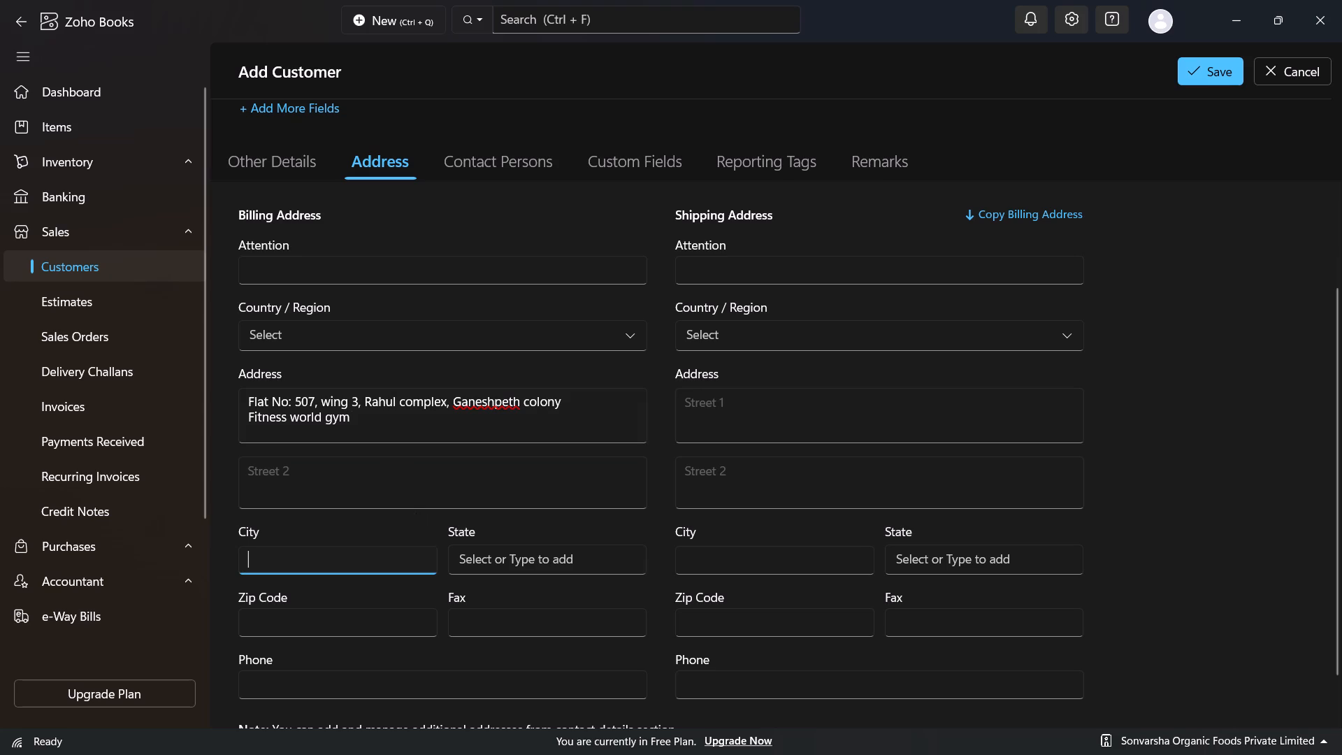
key("alt+Tab")
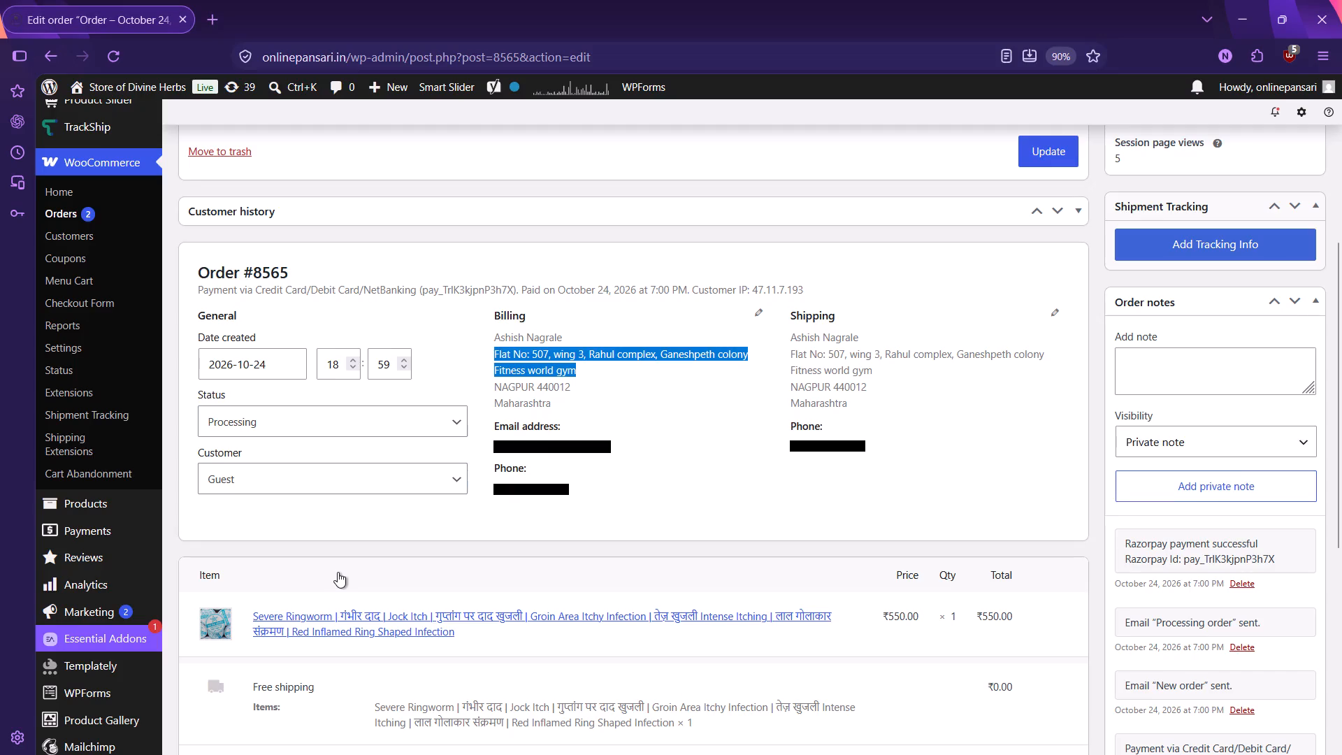
key("alt+Tab")
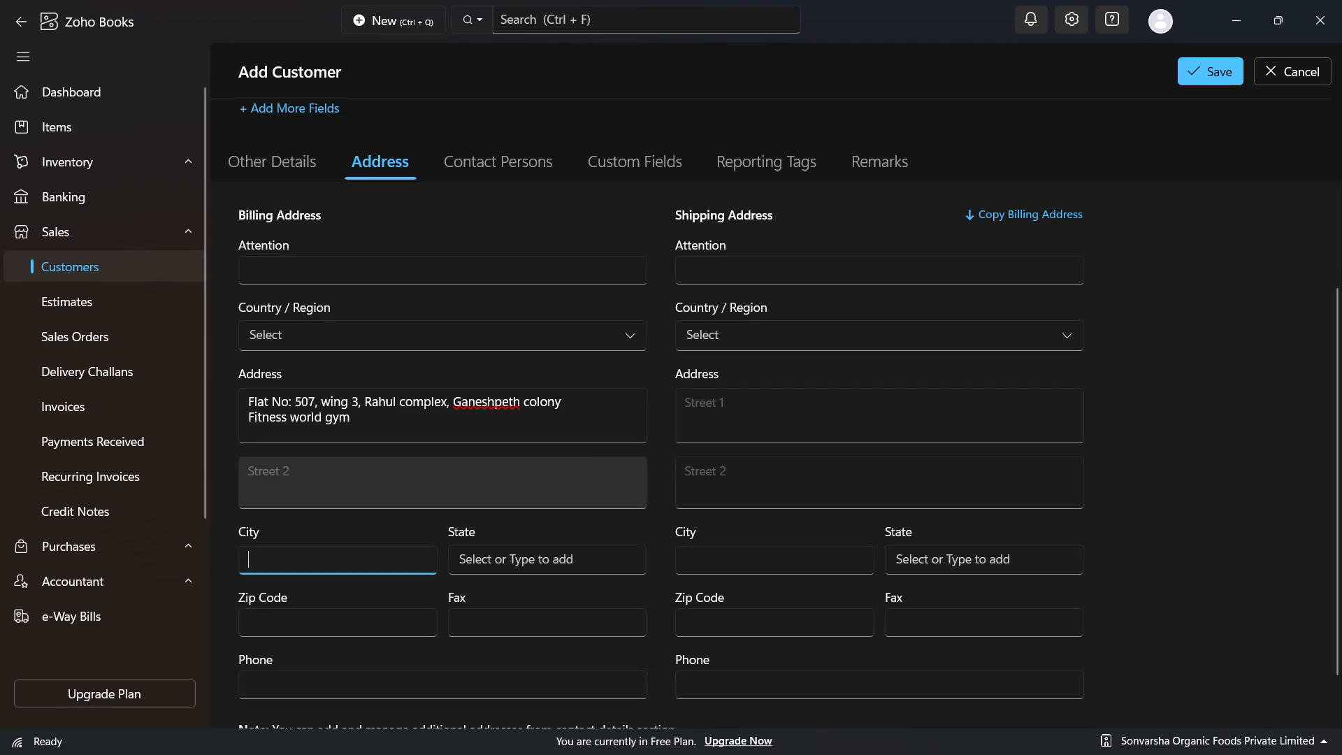
type("na")
type("gour")
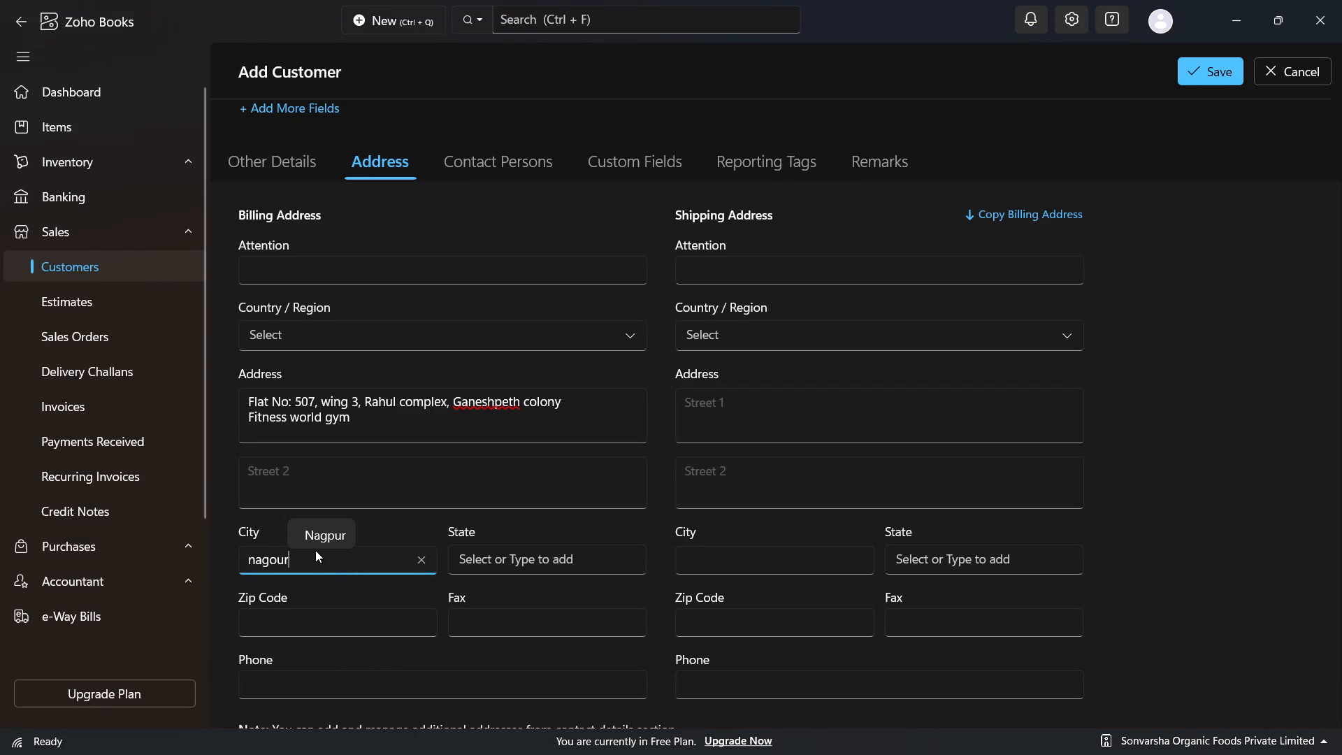
key("BackSpace")
key("BackSpace")
key("BackSpace")
type("pur")
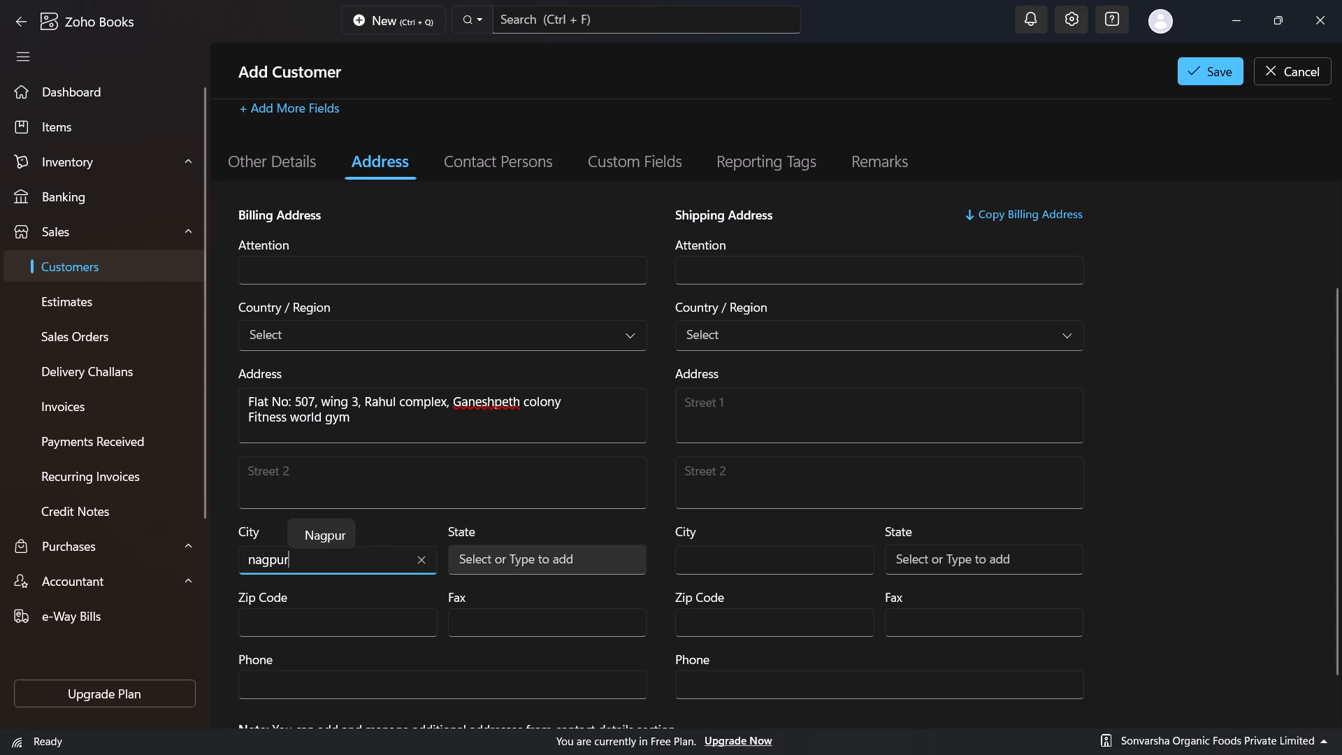
Open the billing address's State choices and look through them for the state given in the order.
left_click(533, 562)
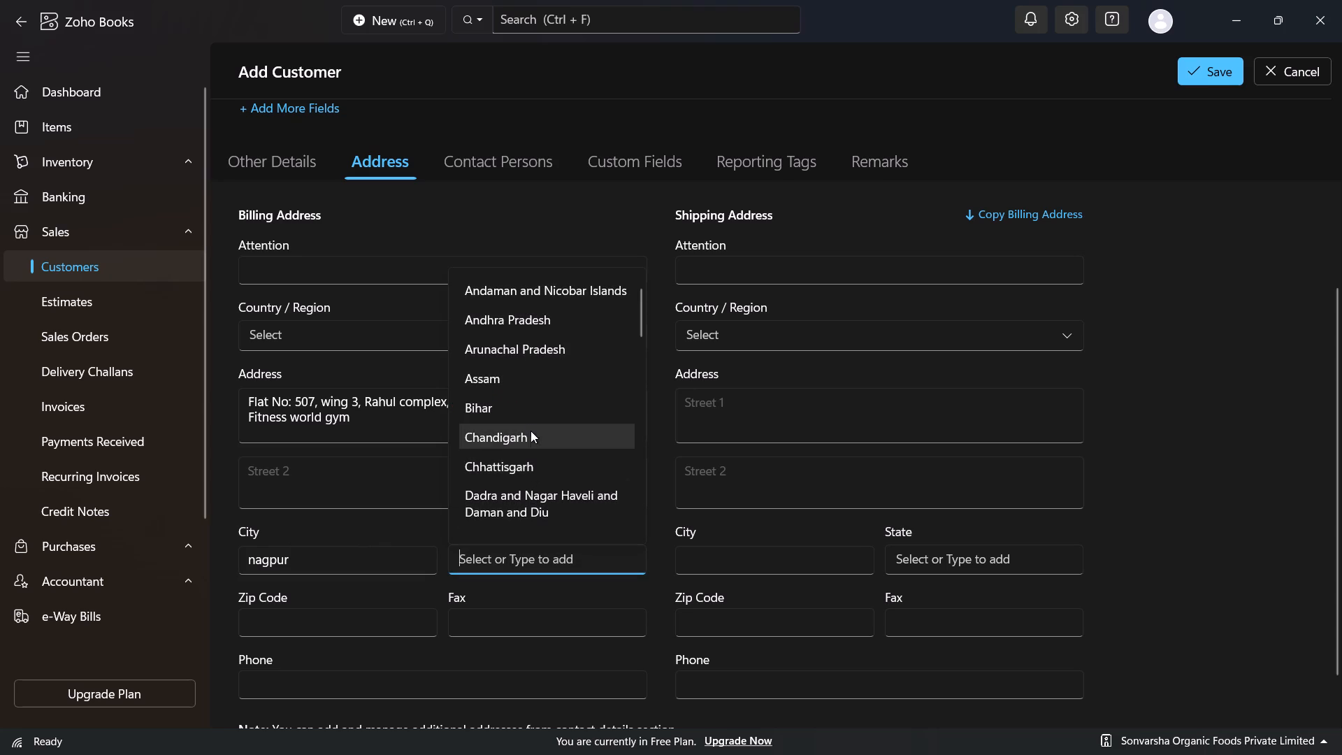
scroll(554, 294, "down", 1)
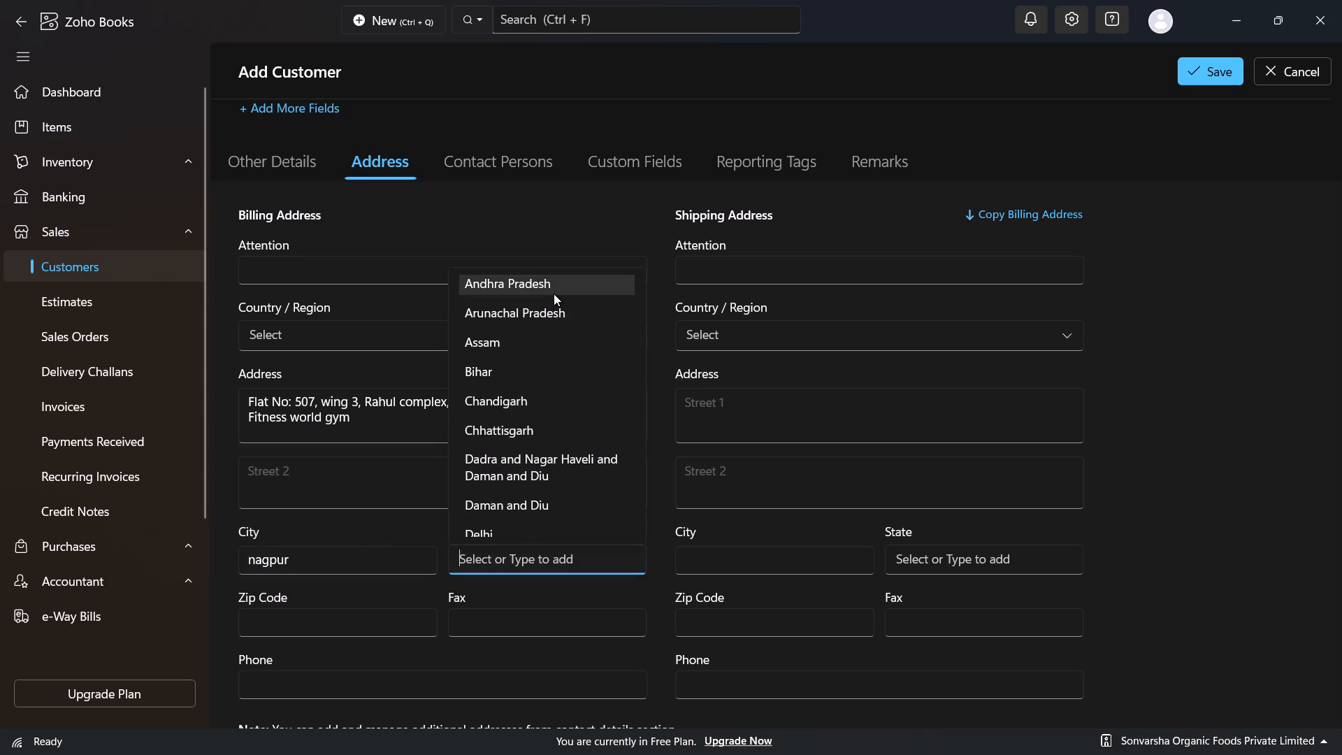
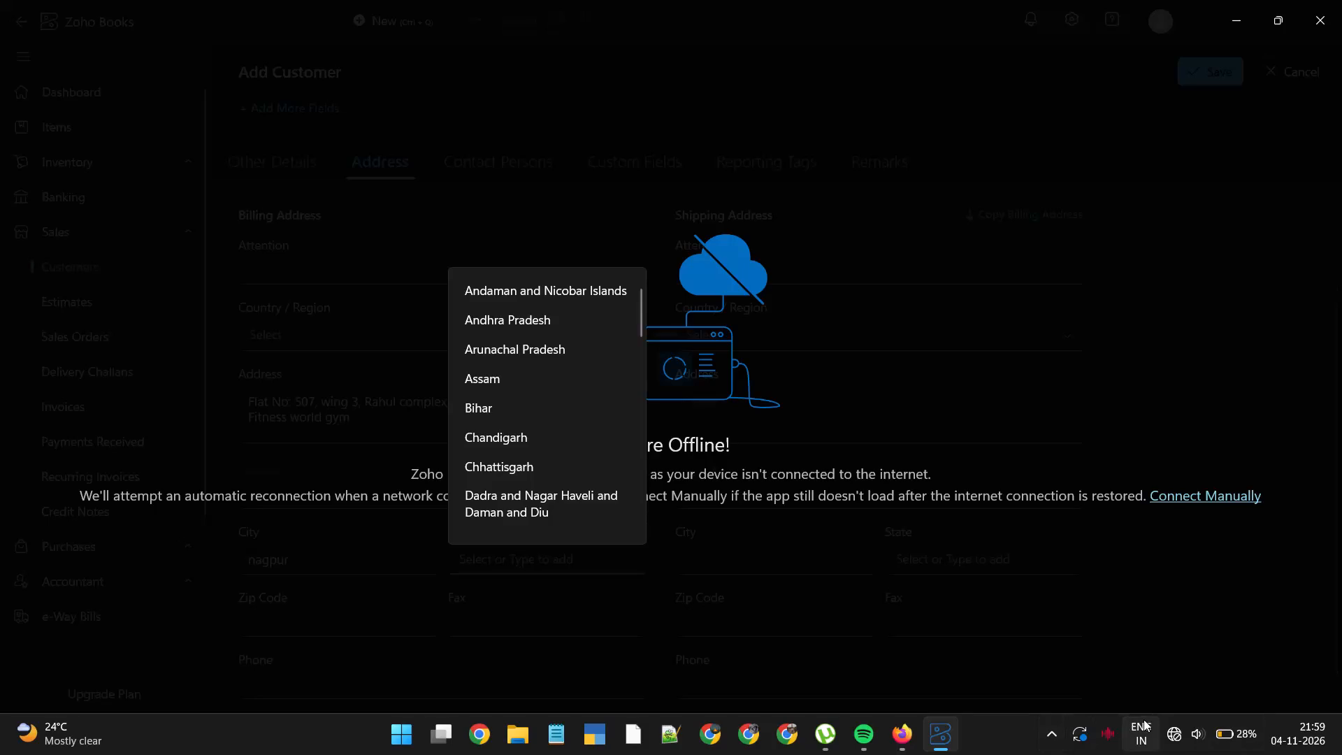
Reconnect the computer to the vivo T2x 5G Wi-Fi network.
left_click(1175, 748)
left_click_drag(1175, 748, 1190, 579)
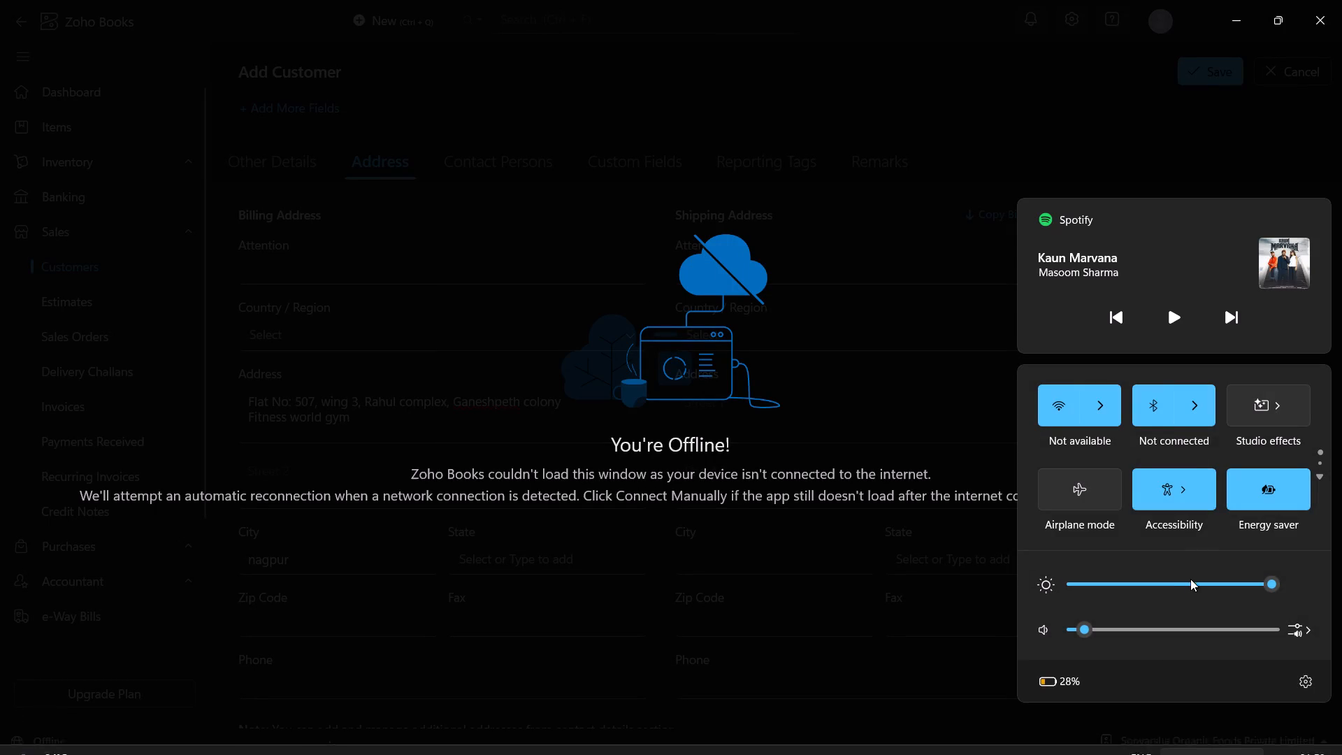
left_click(1111, 409)
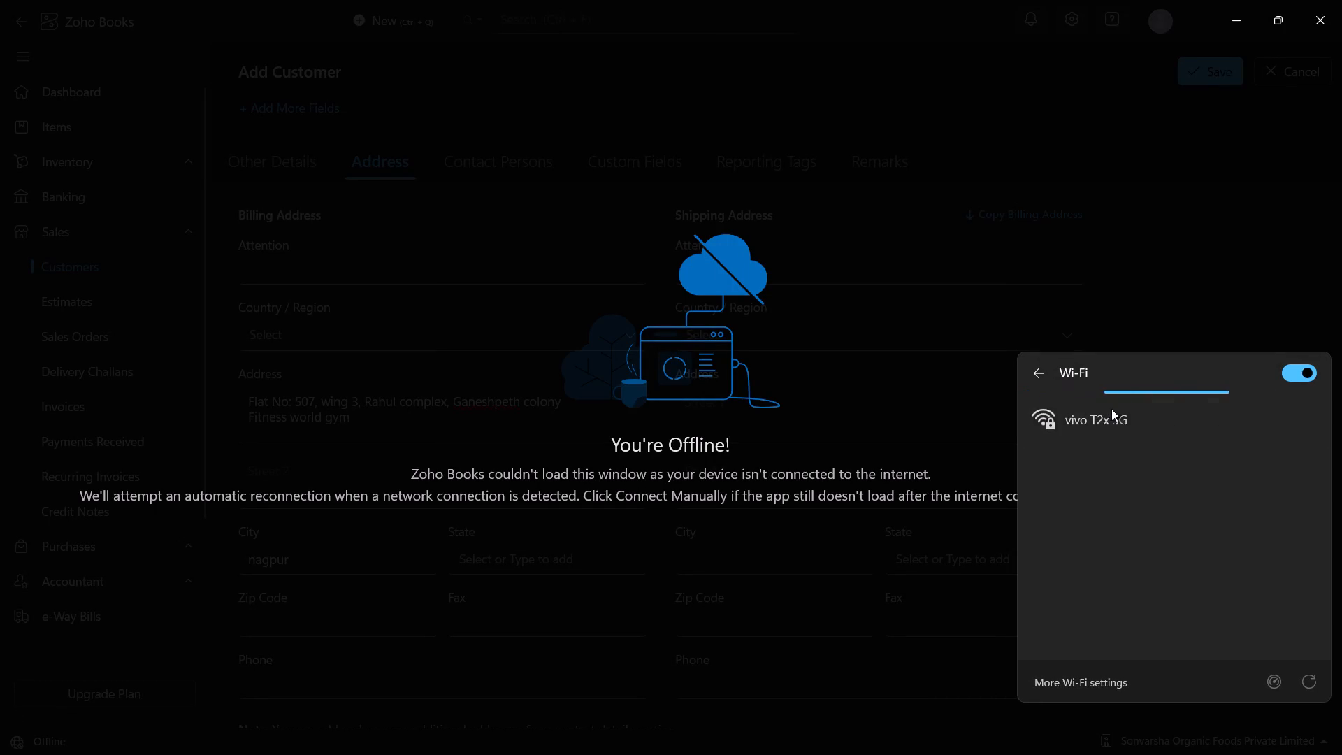
left_click(1114, 416)
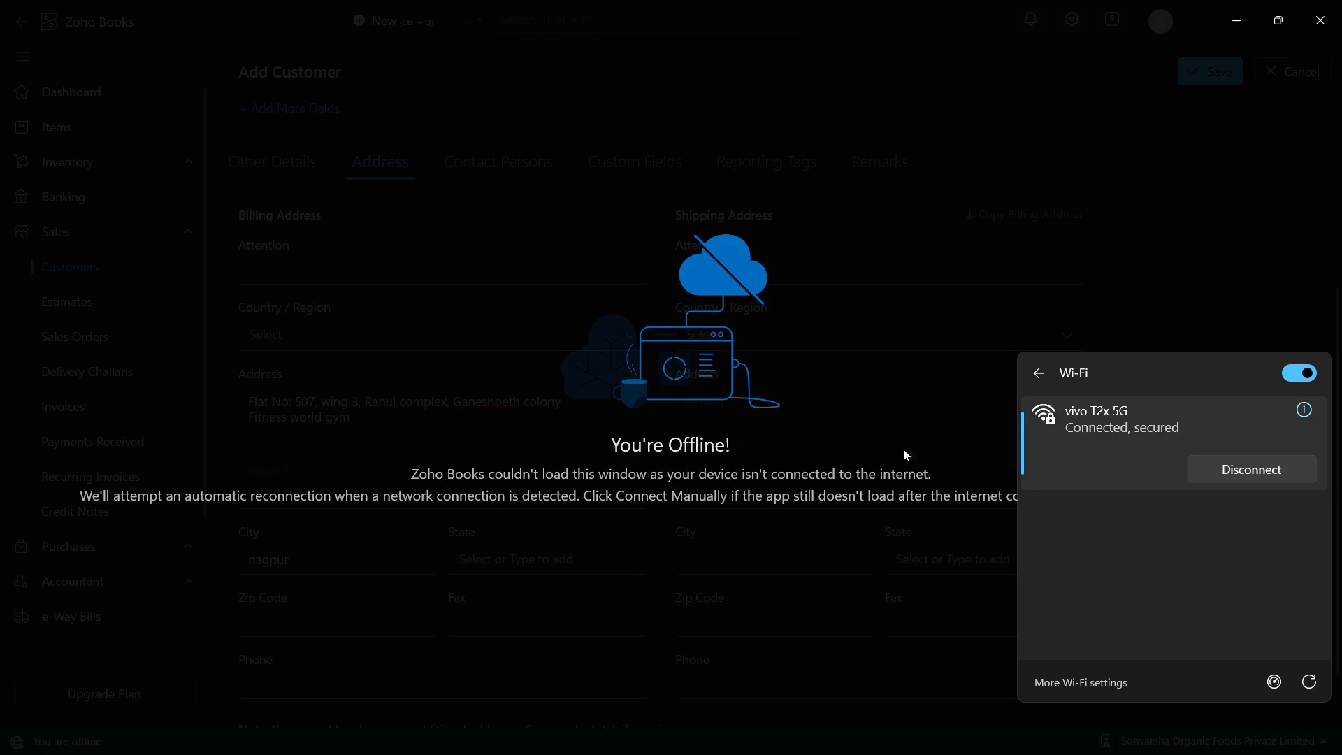
left_click(737, 645)
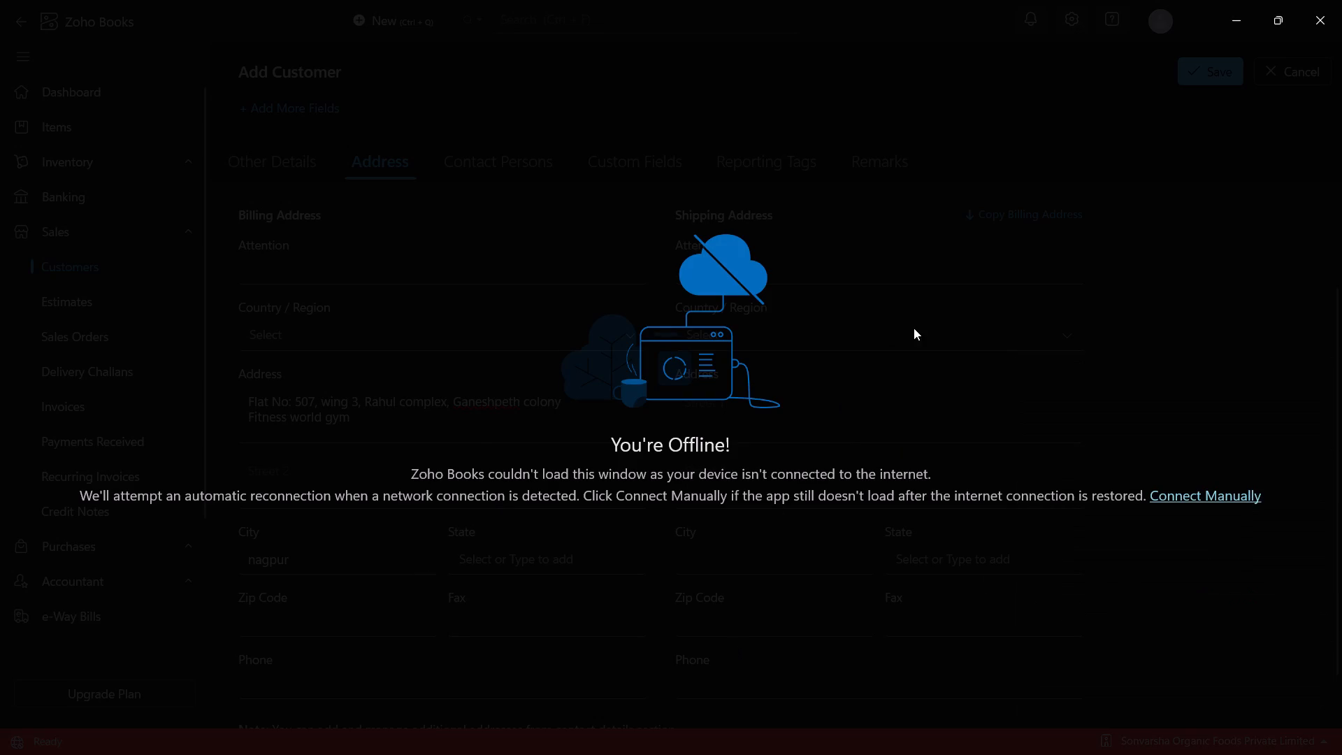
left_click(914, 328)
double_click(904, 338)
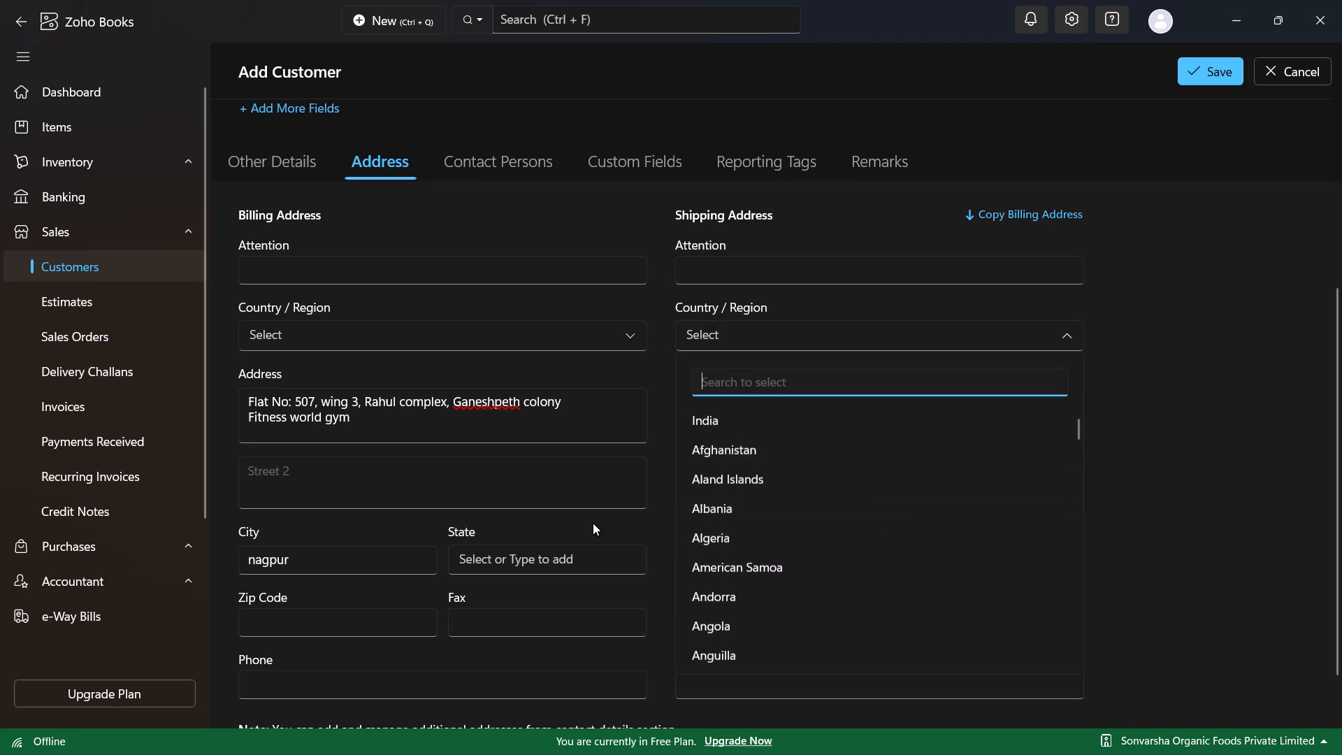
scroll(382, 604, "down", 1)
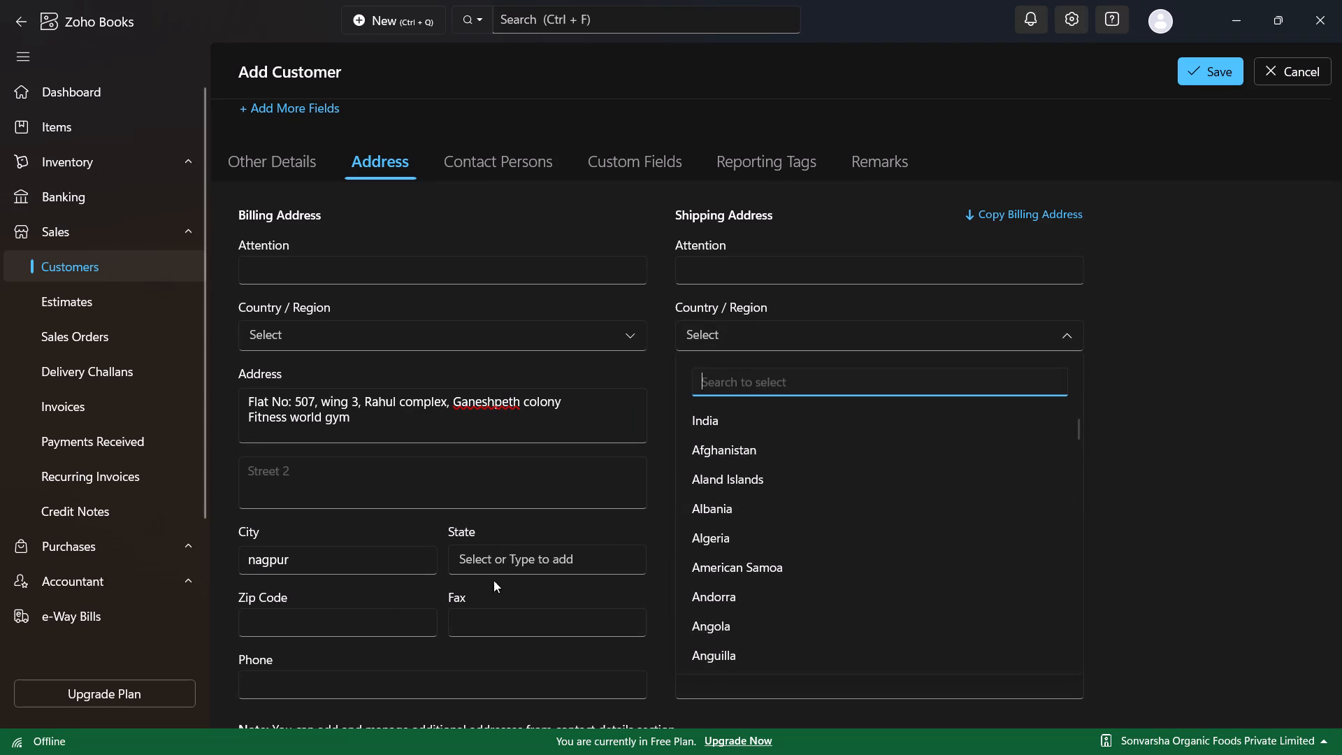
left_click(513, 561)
Set the billing address's State to Maharashtra, narrowing the choices with ma.
left_click(521, 558)
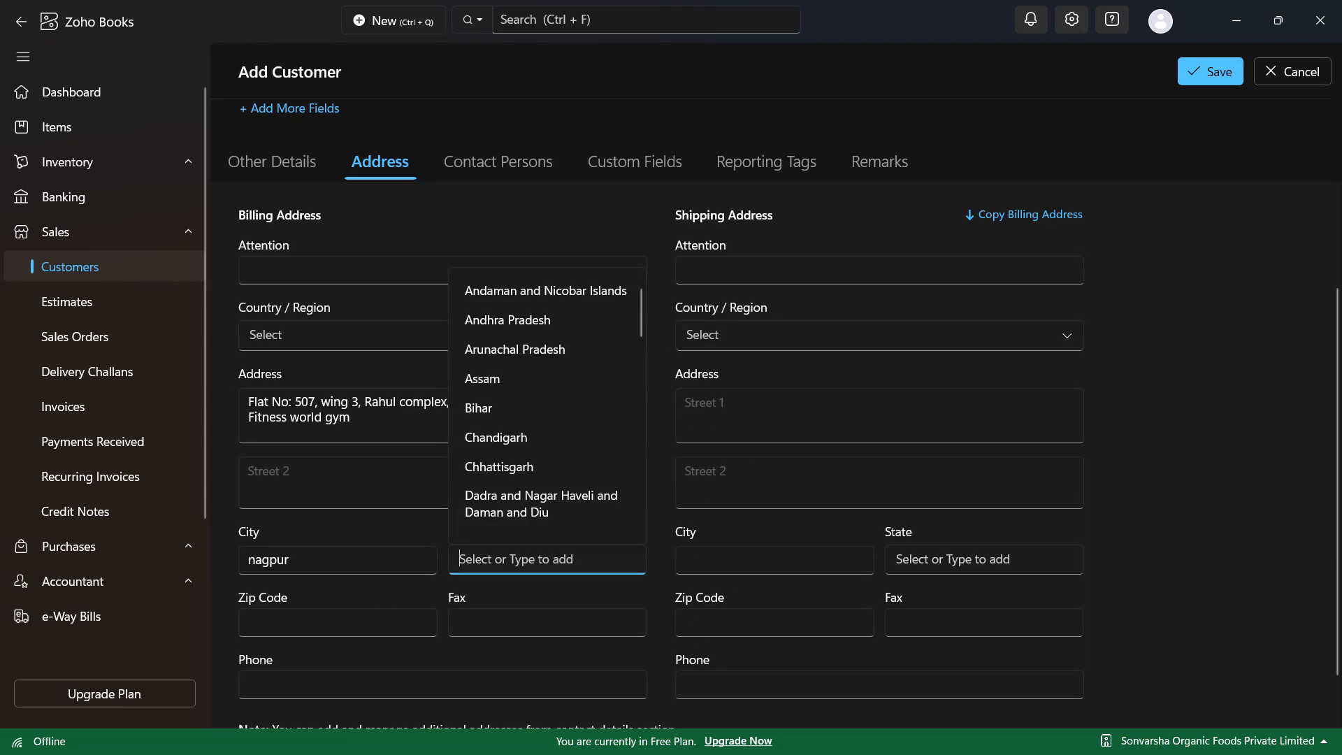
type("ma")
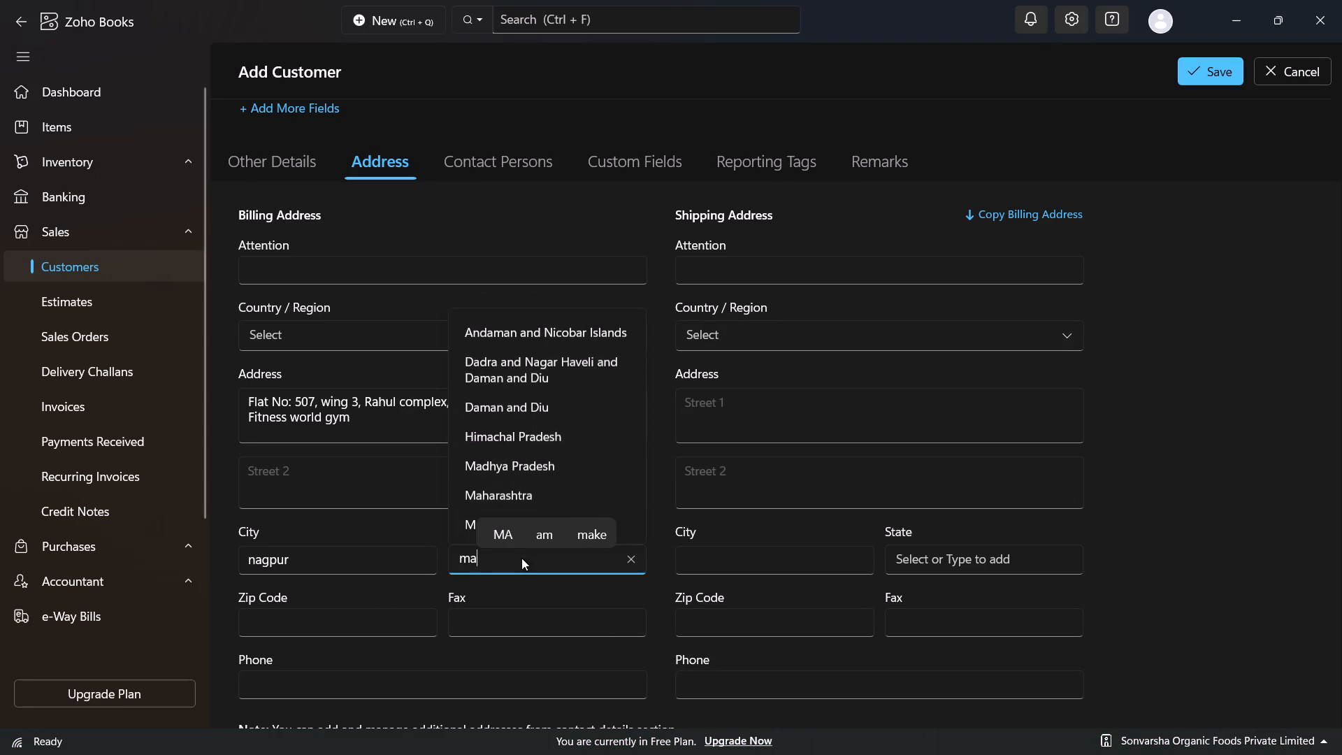
left_click(535, 491)
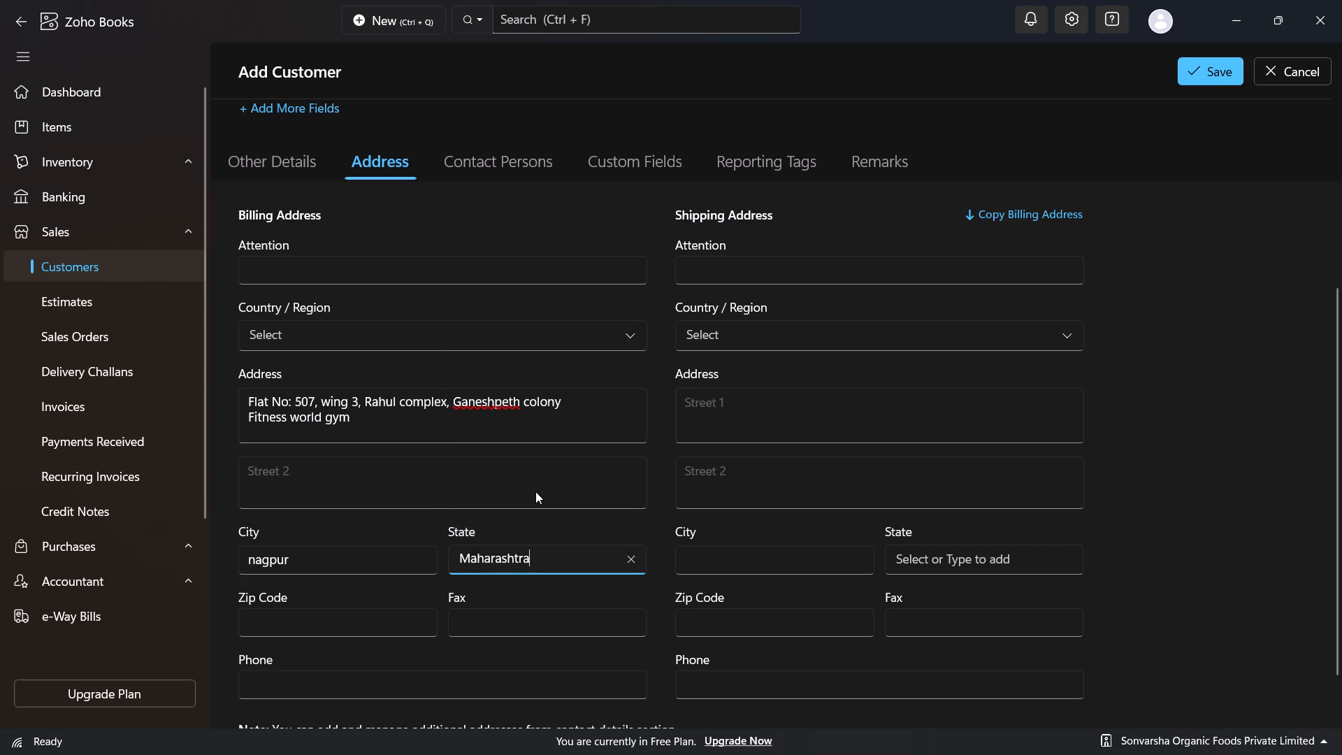
Start filling in the billing address's Zip Code and switch to the WooCommerce order to consult its billing details.
left_click(333, 618)
key("alt+Tab")
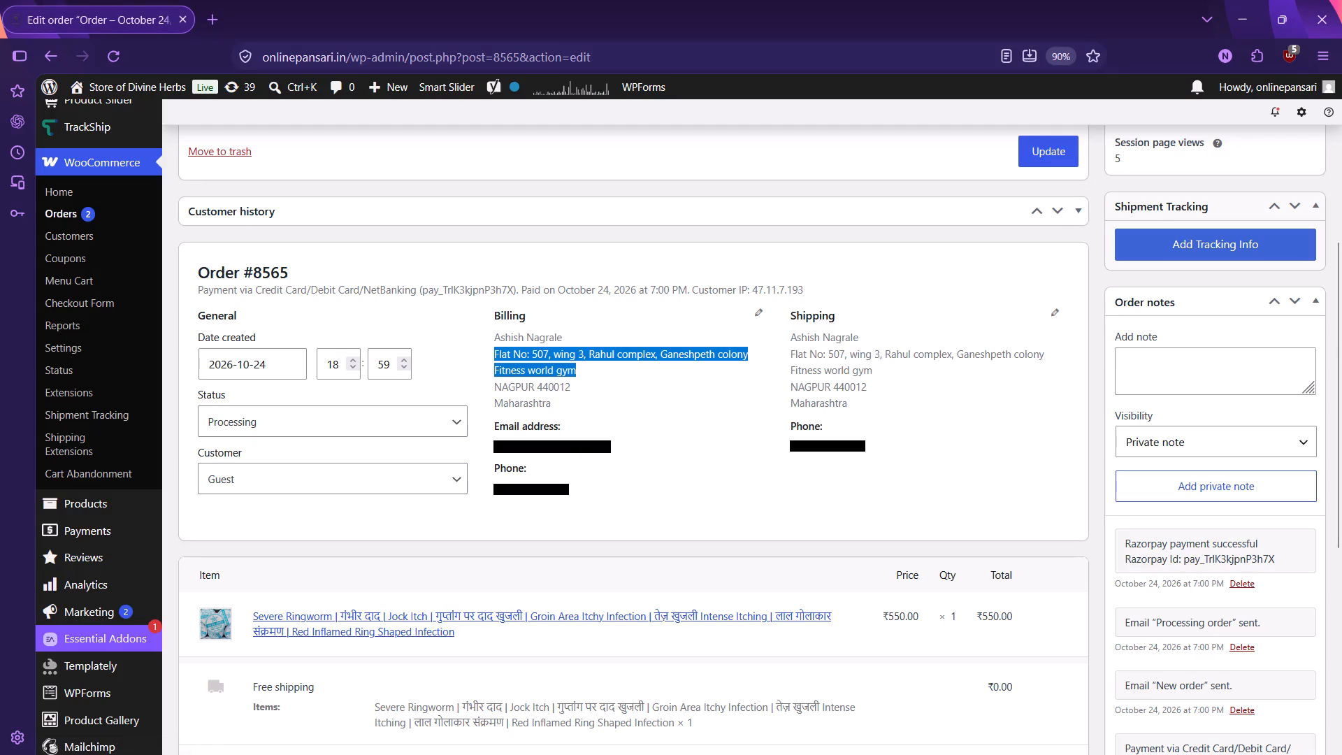
left_click_drag(540, 387, 577, 390)
key("ctrl+c")
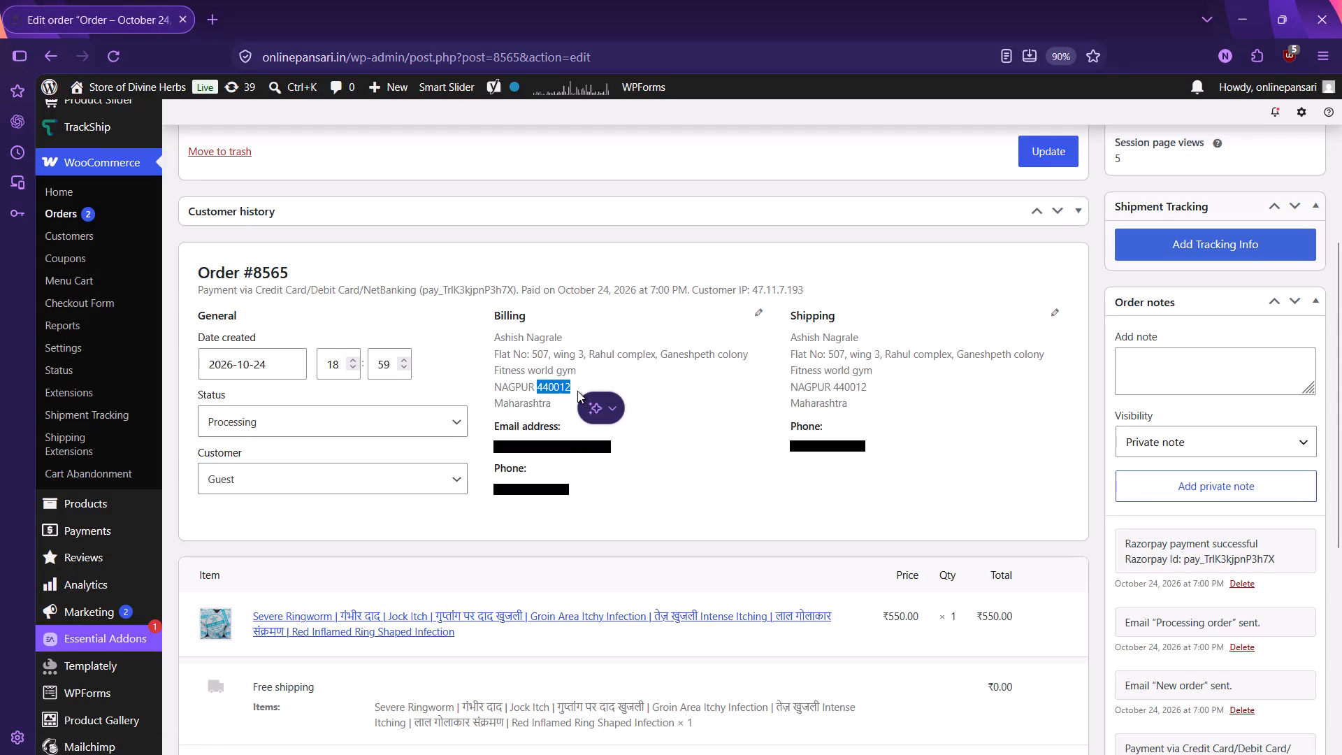
key("alt+Tab")
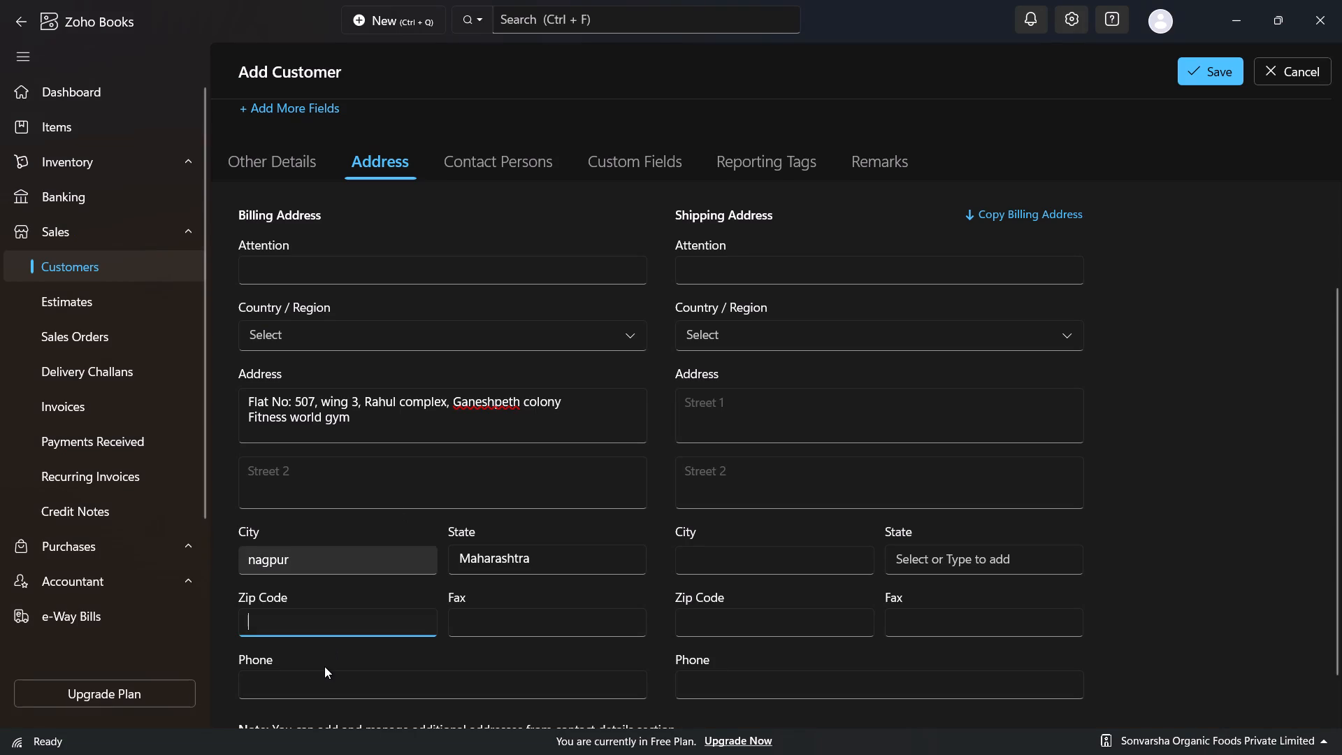
key("ctrl+v")
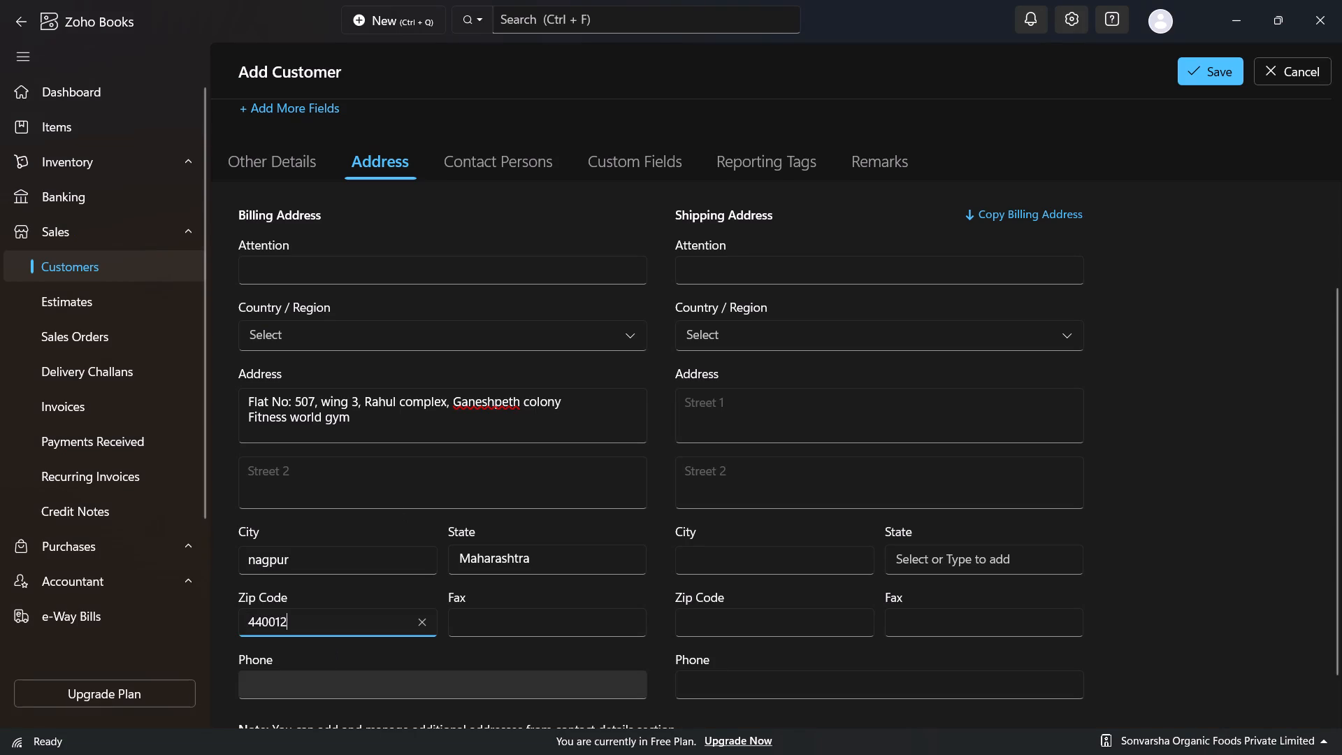
left_click(360, 691)
key("alt+Tab")
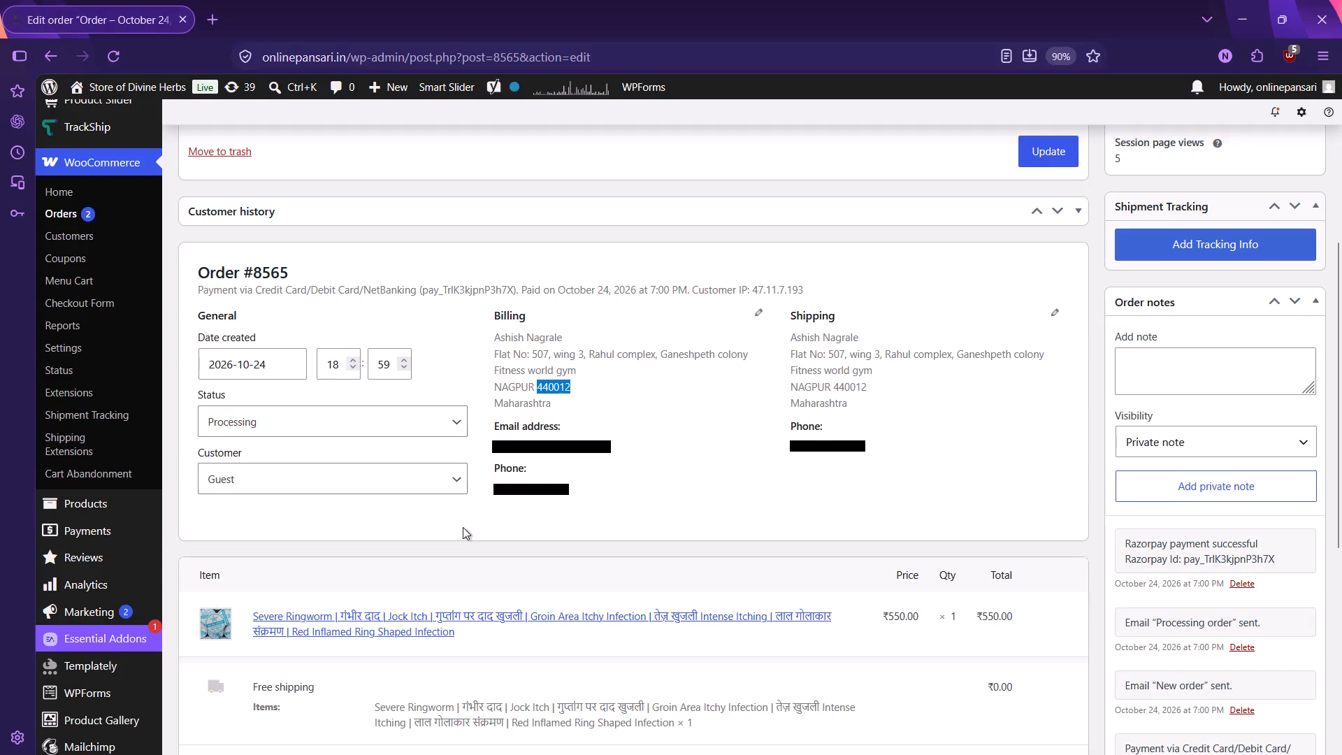
left_click_drag(615, 399, 498, 493)
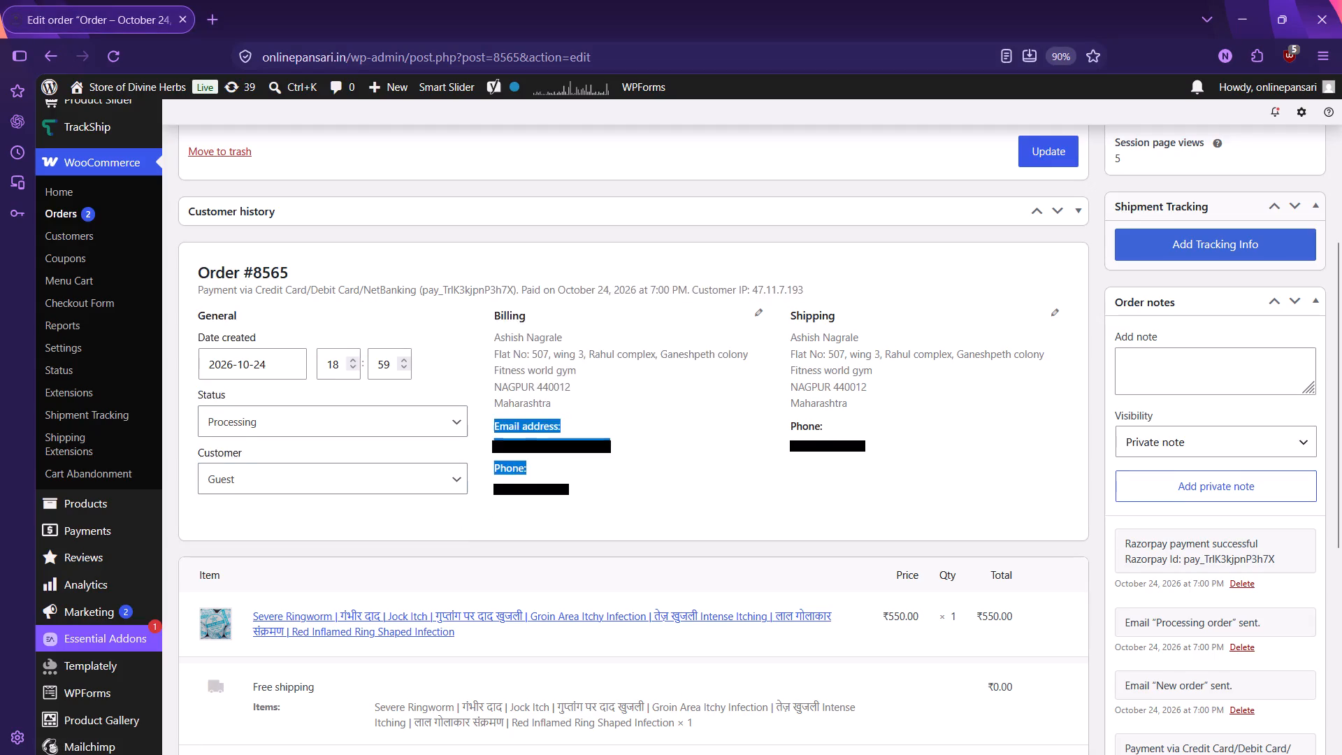
left_click_drag(498, 493, 602, 492)
left_click(602, 492)
left_click(602, 492)
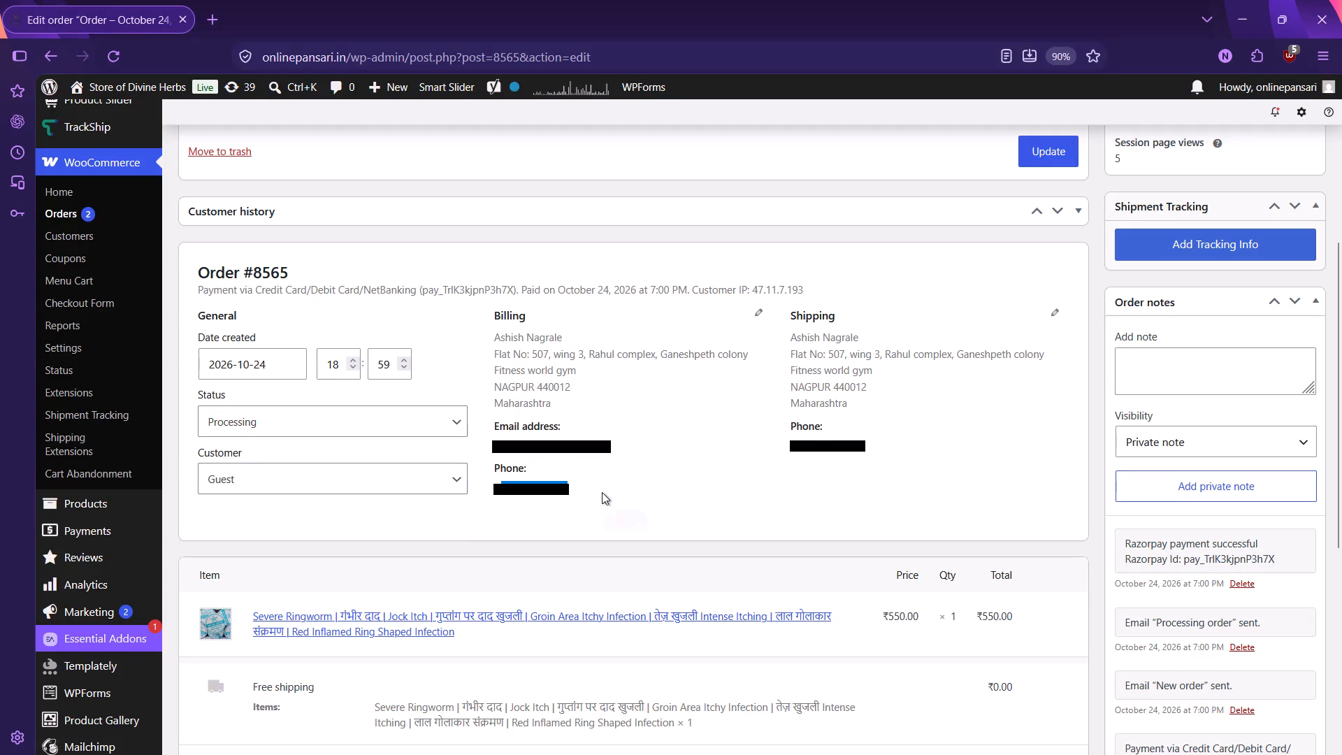
key("ctrl+c")
key("alt+Tab")
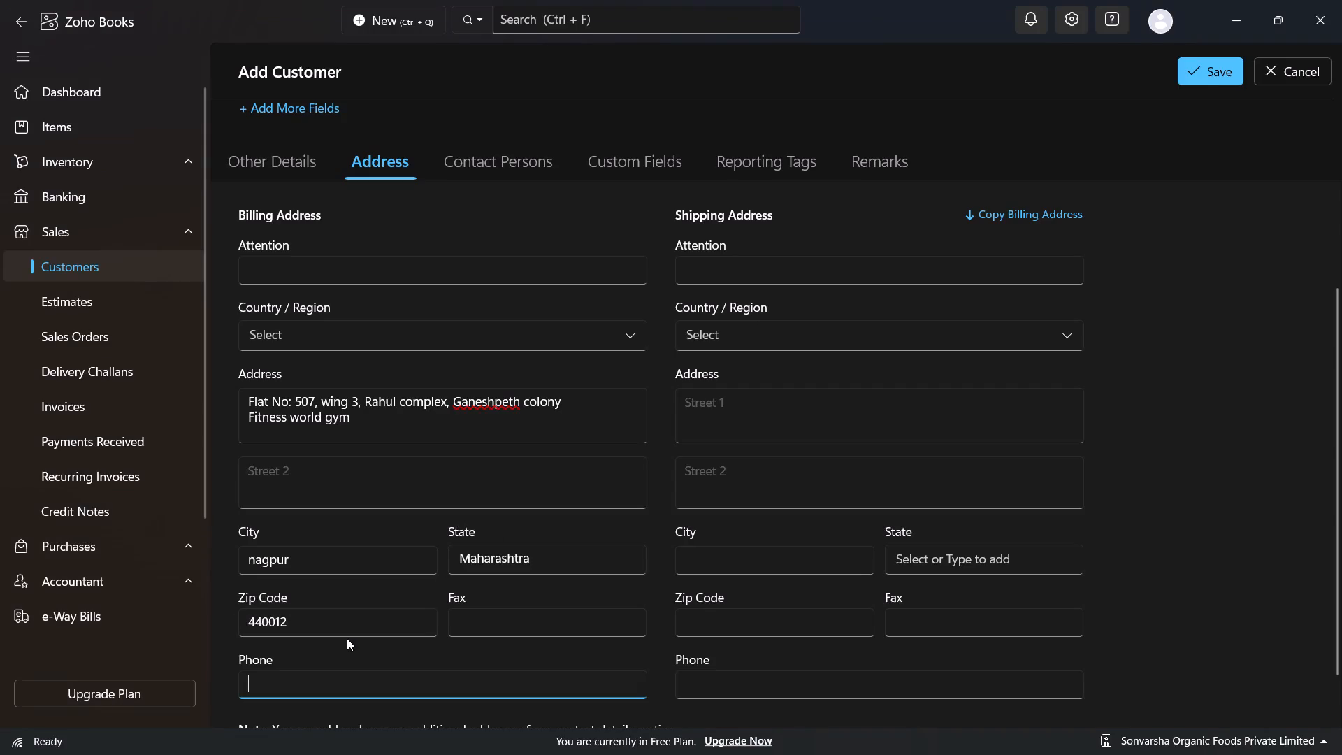
key("ctrl+v")
Copy the completed billing address into the customer's shipping address.
scroll(391, 654, "down", 2)
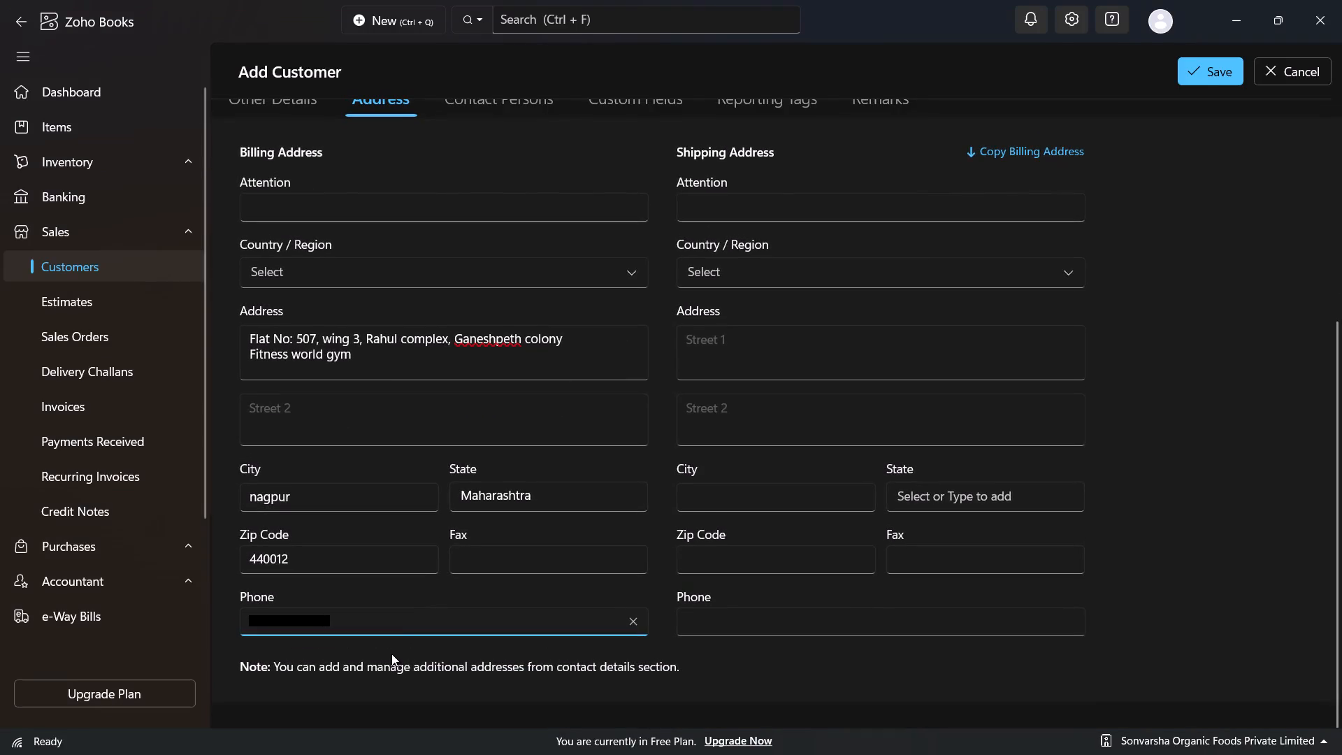
scroll(642, 314, "up", 3)
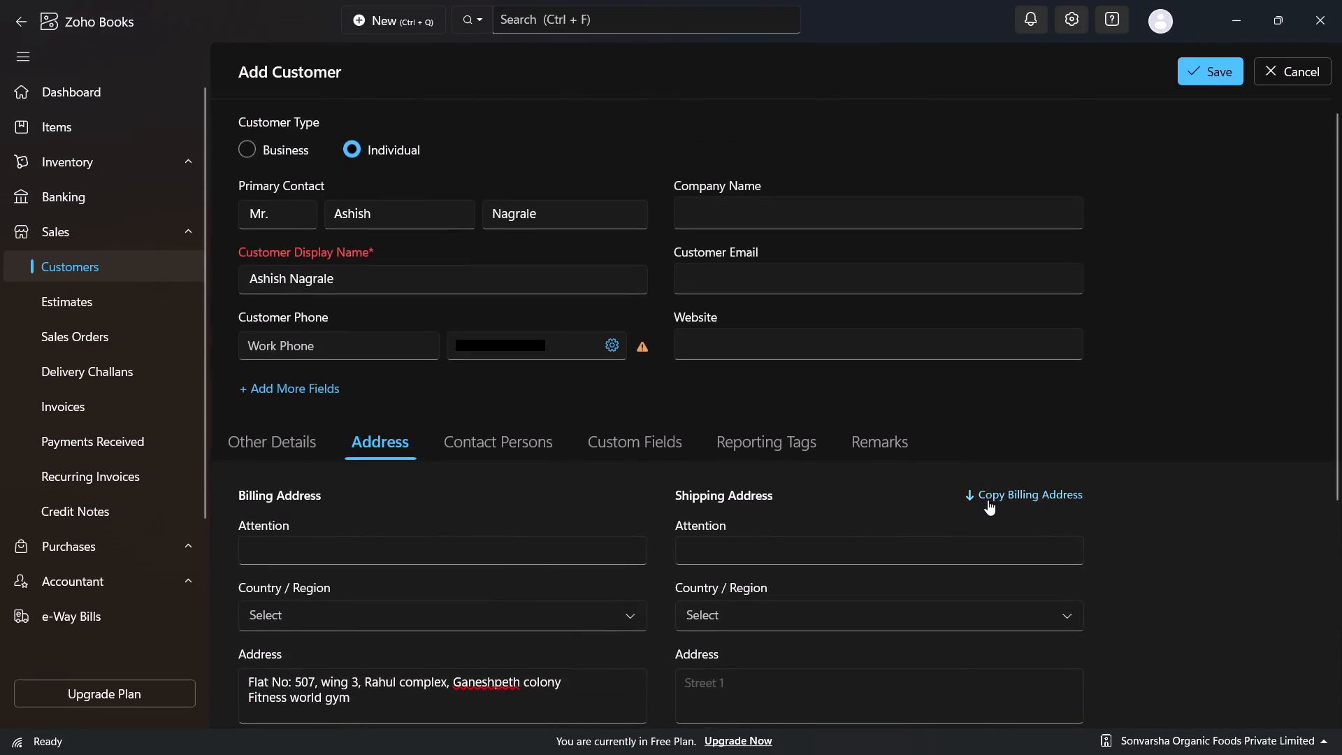
left_click(989, 501)
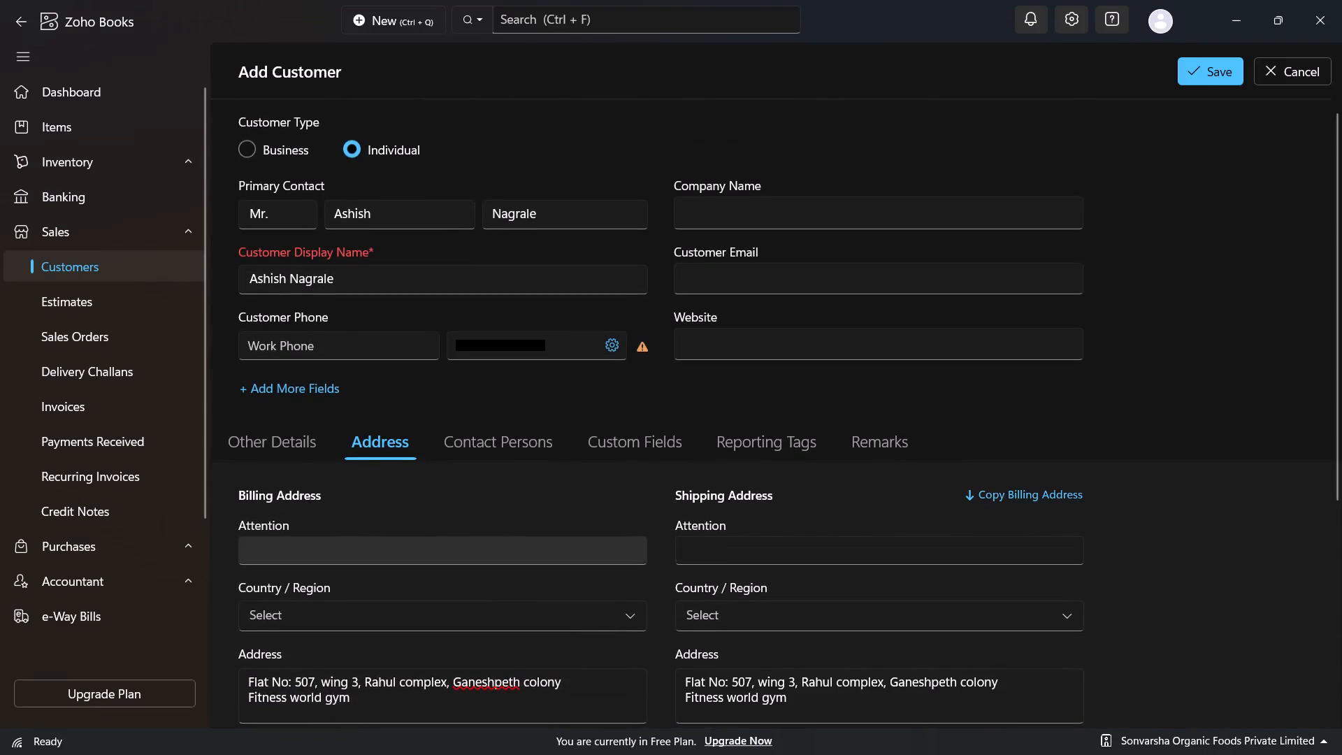
Open the customer's phone number beside Work Phone for editing.
left_click(477, 349)
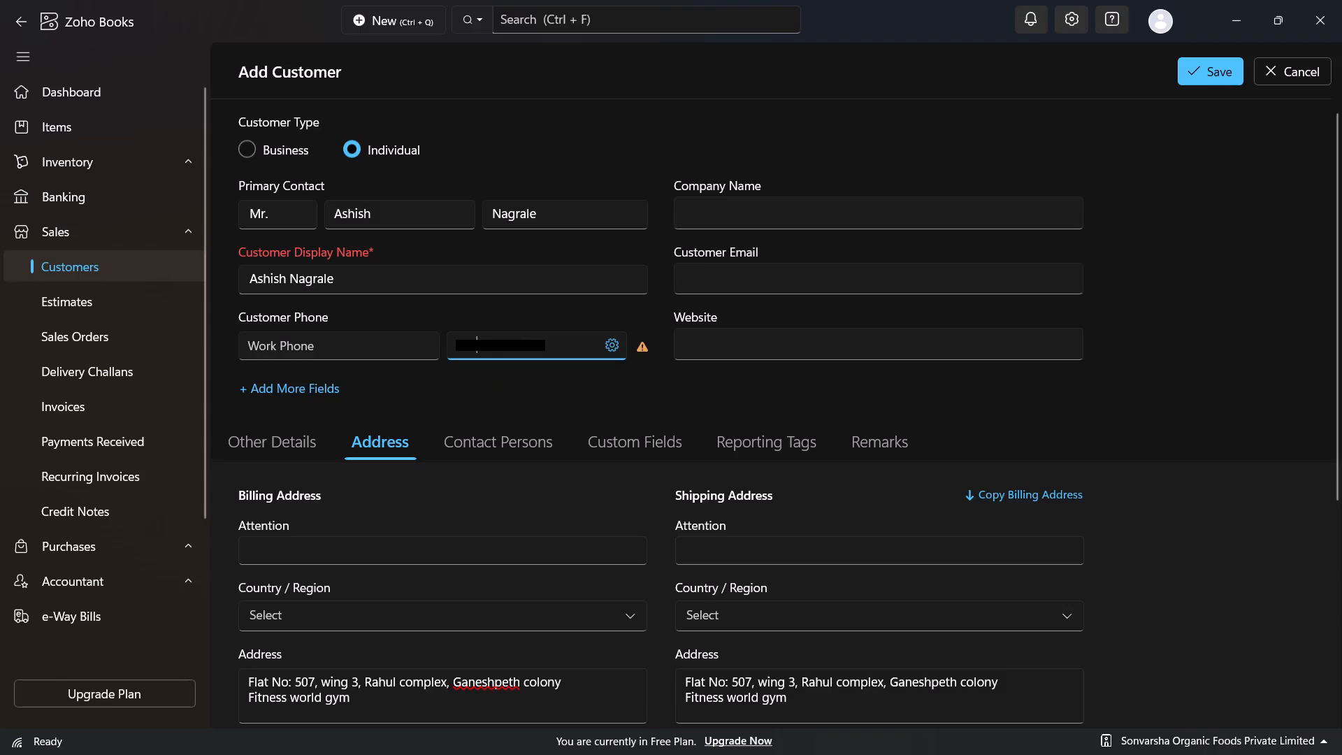
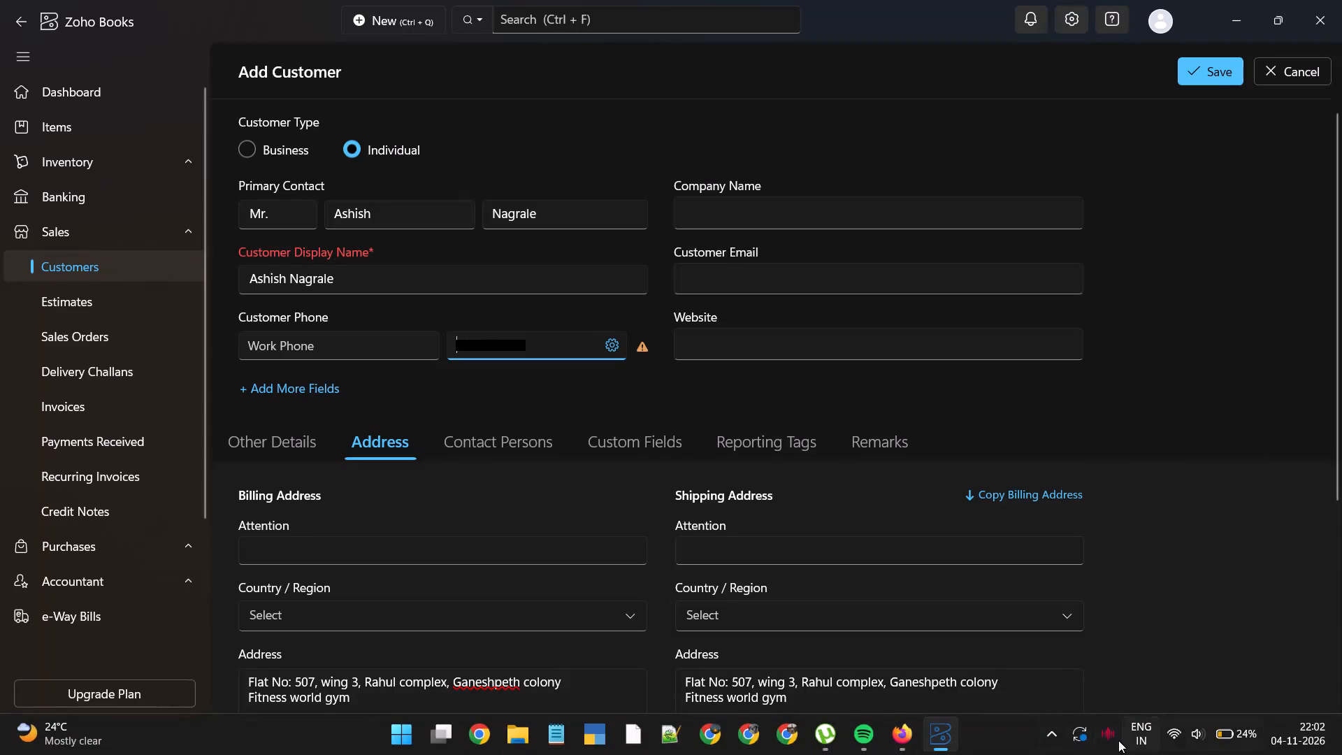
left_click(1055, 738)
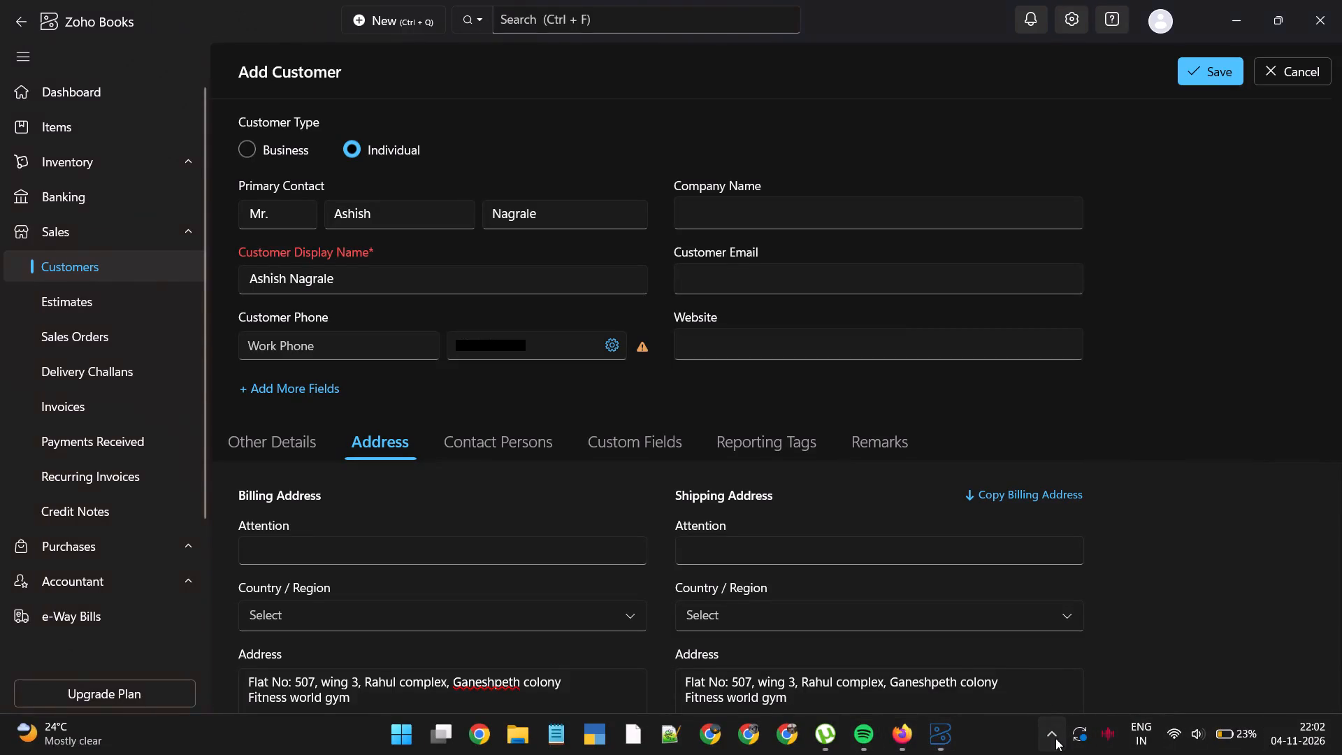
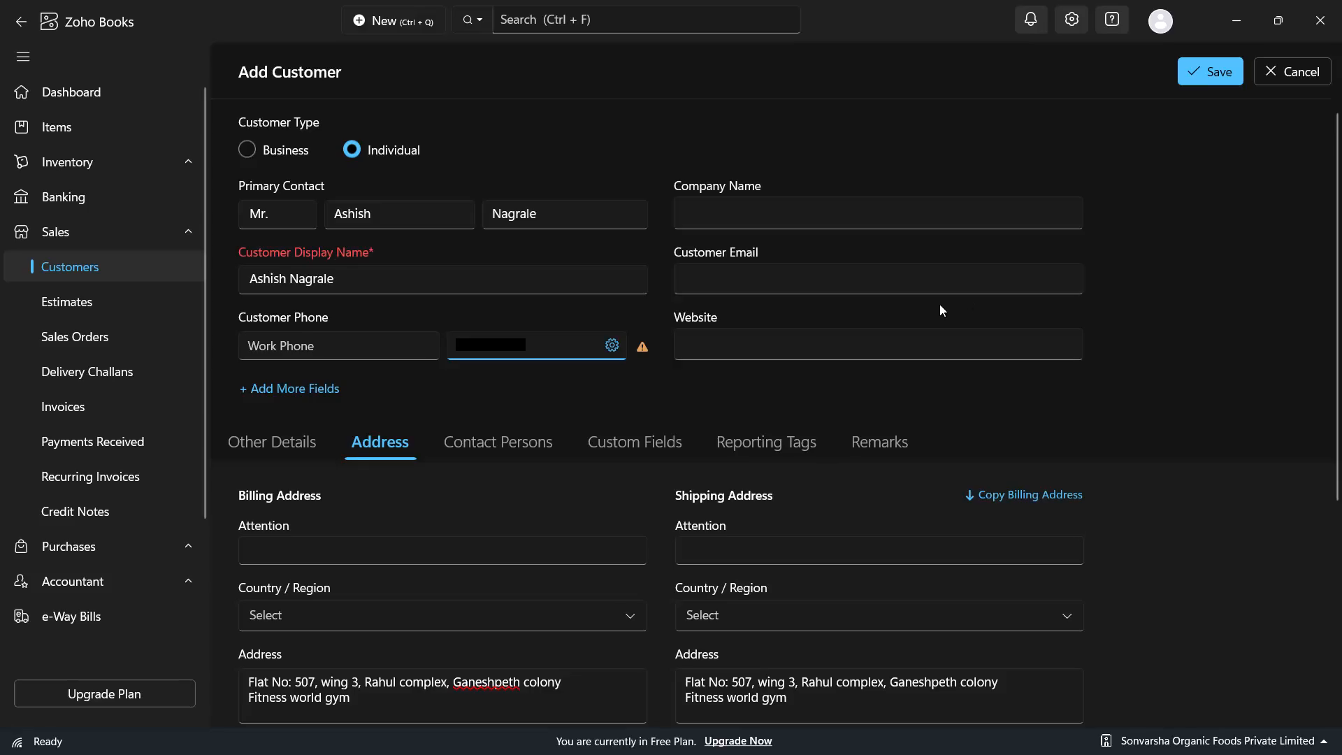
Check the billing and shipping addresses in the new customer form, and save the customer.
scroll(939, 304, "down", 3)
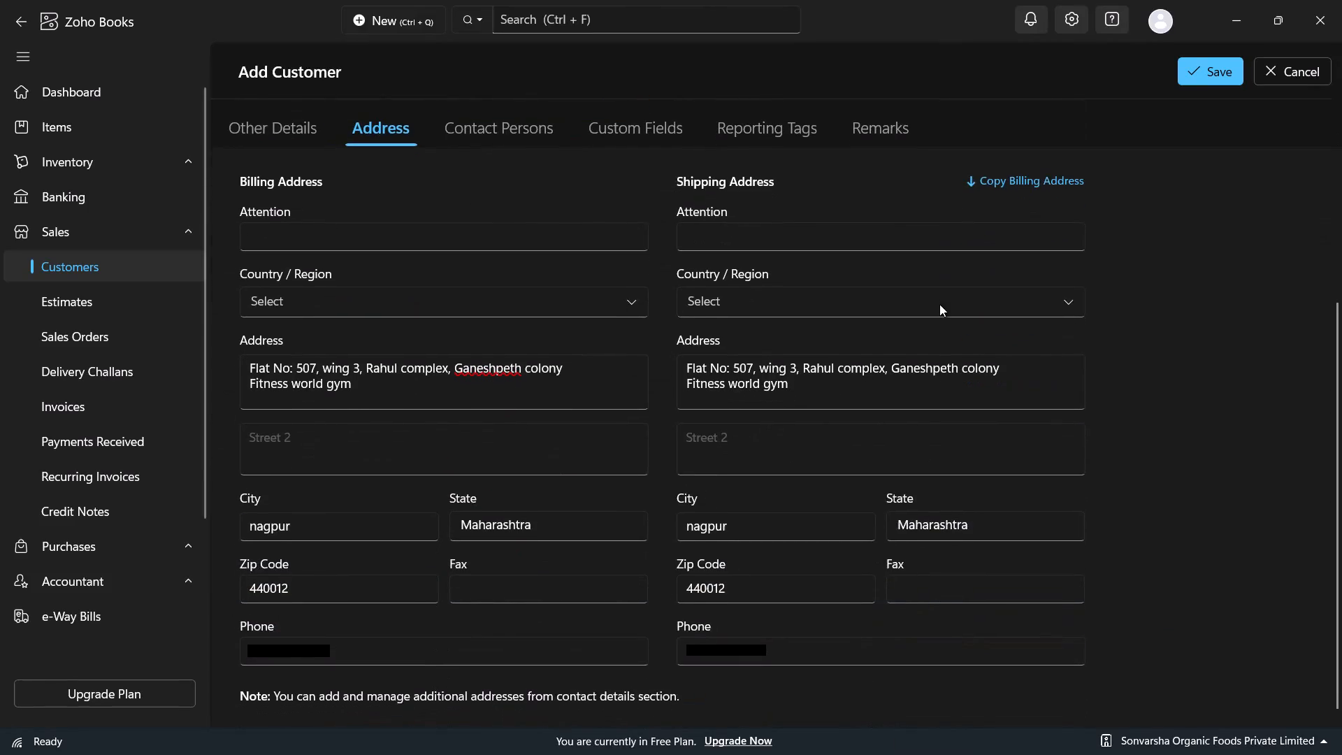
scroll(939, 304, "down", 2)
scroll(939, 304, "up", 4)
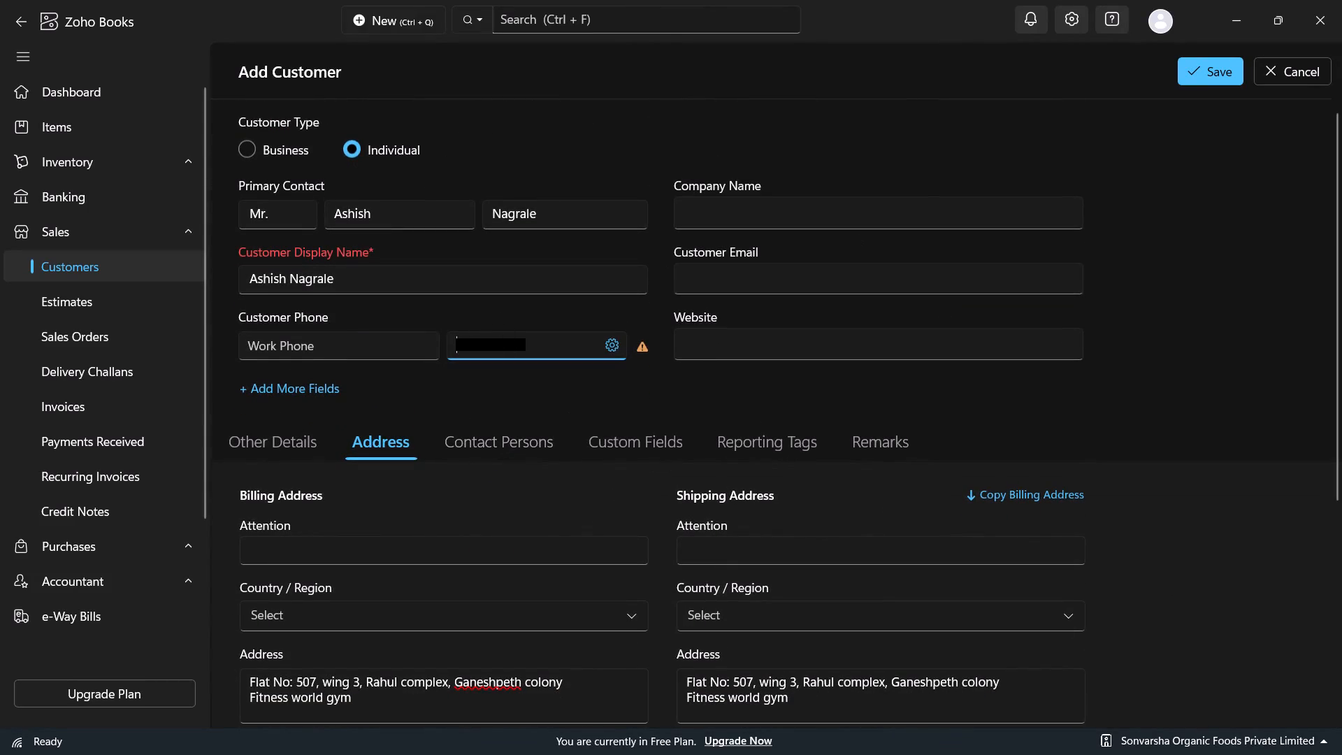
left_click(1203, 74)
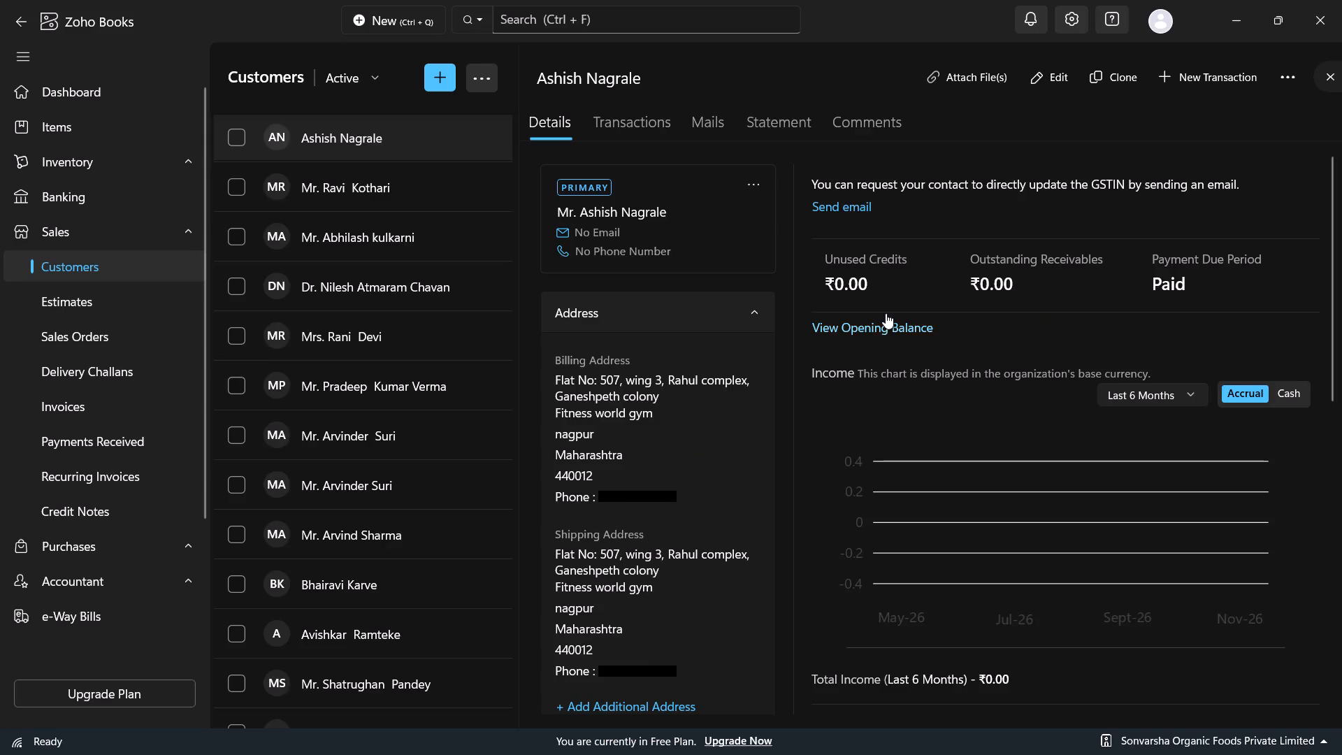
Start a new invoice transaction from the newly added customer's record.
left_click(1212, 72)
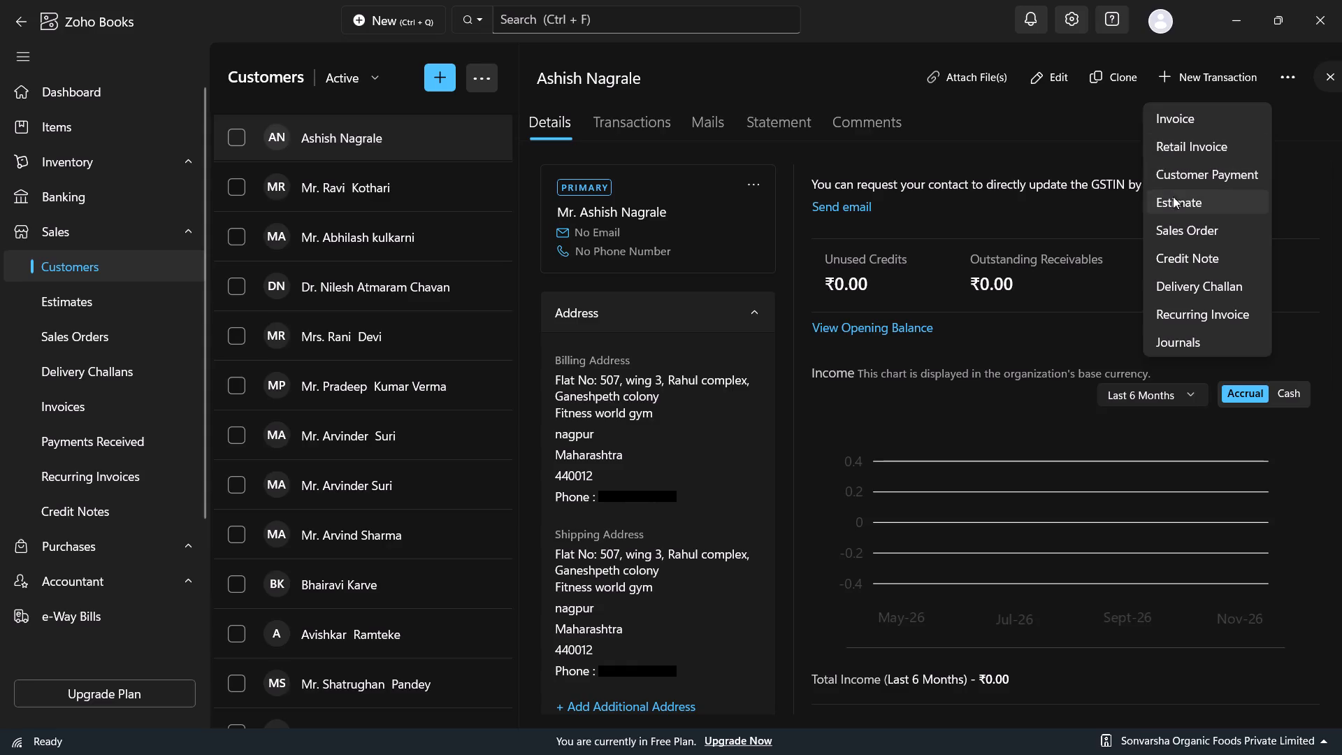
left_click(1160, 115)
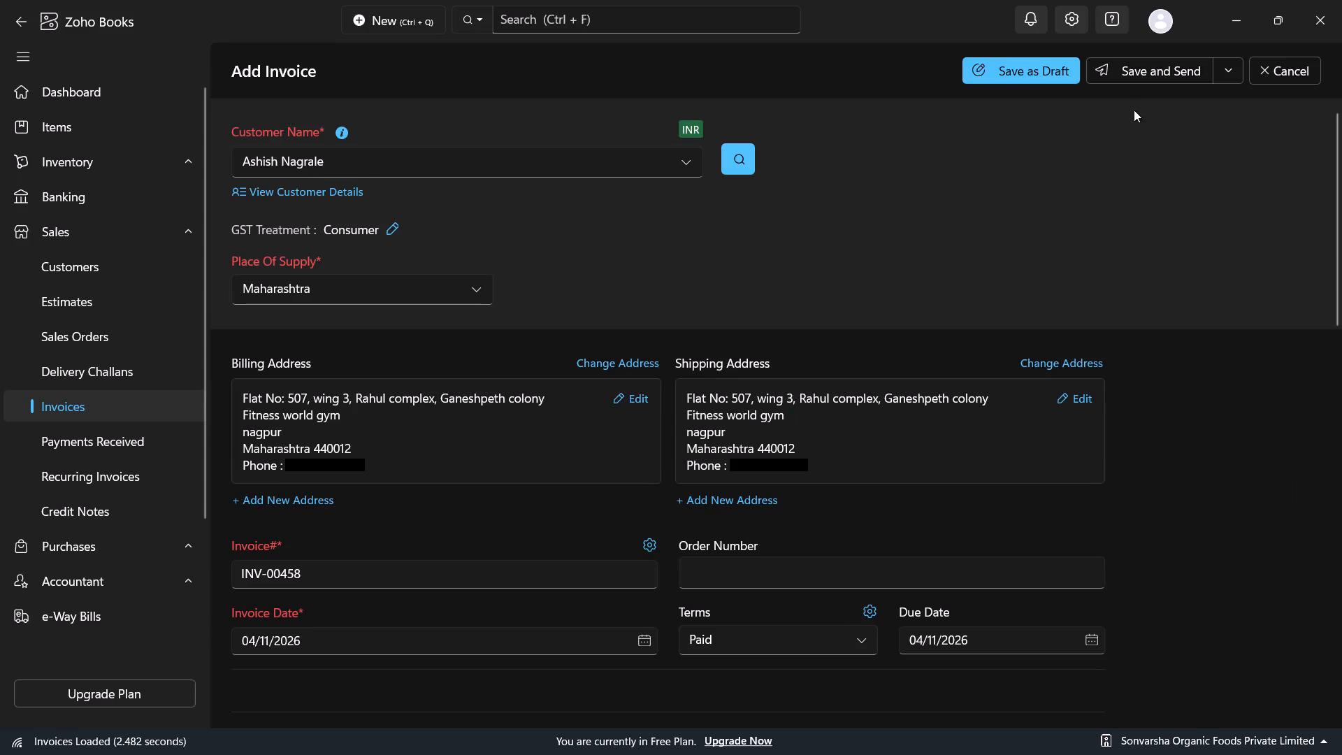
scroll(904, 264, "down", 3)
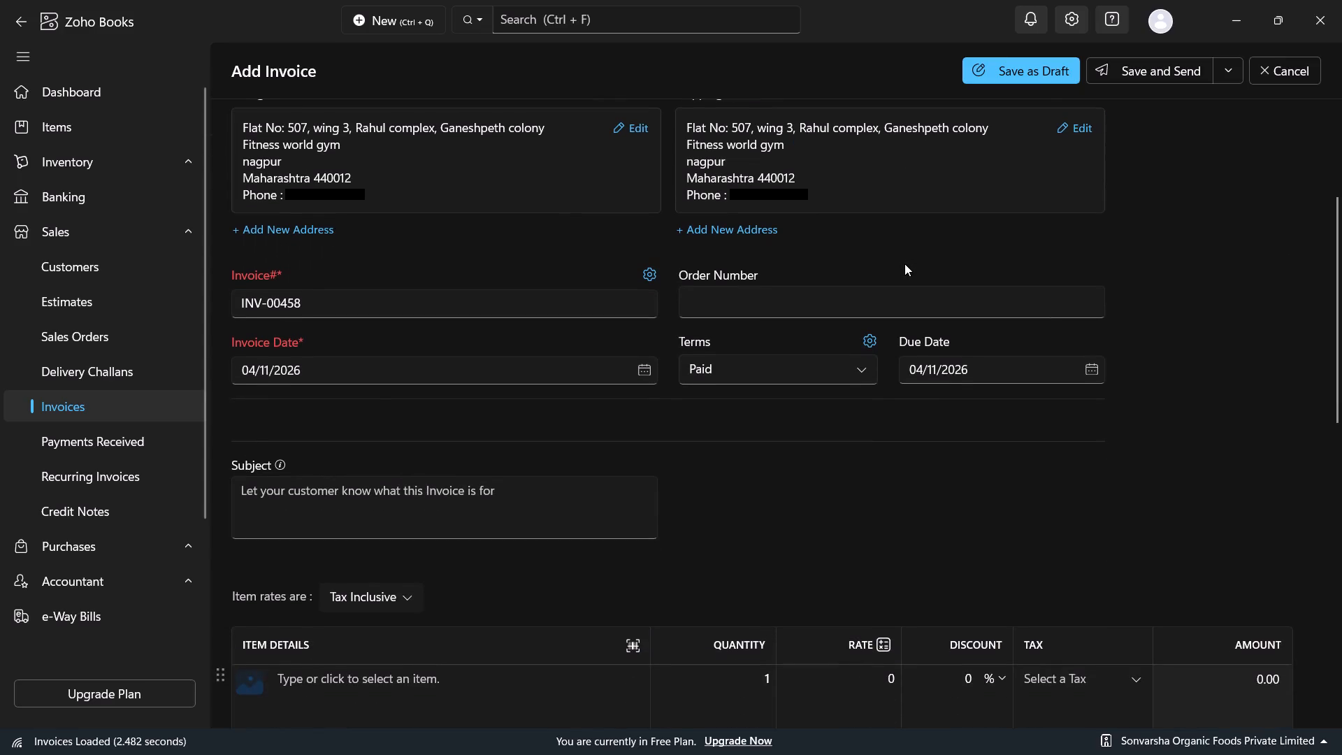
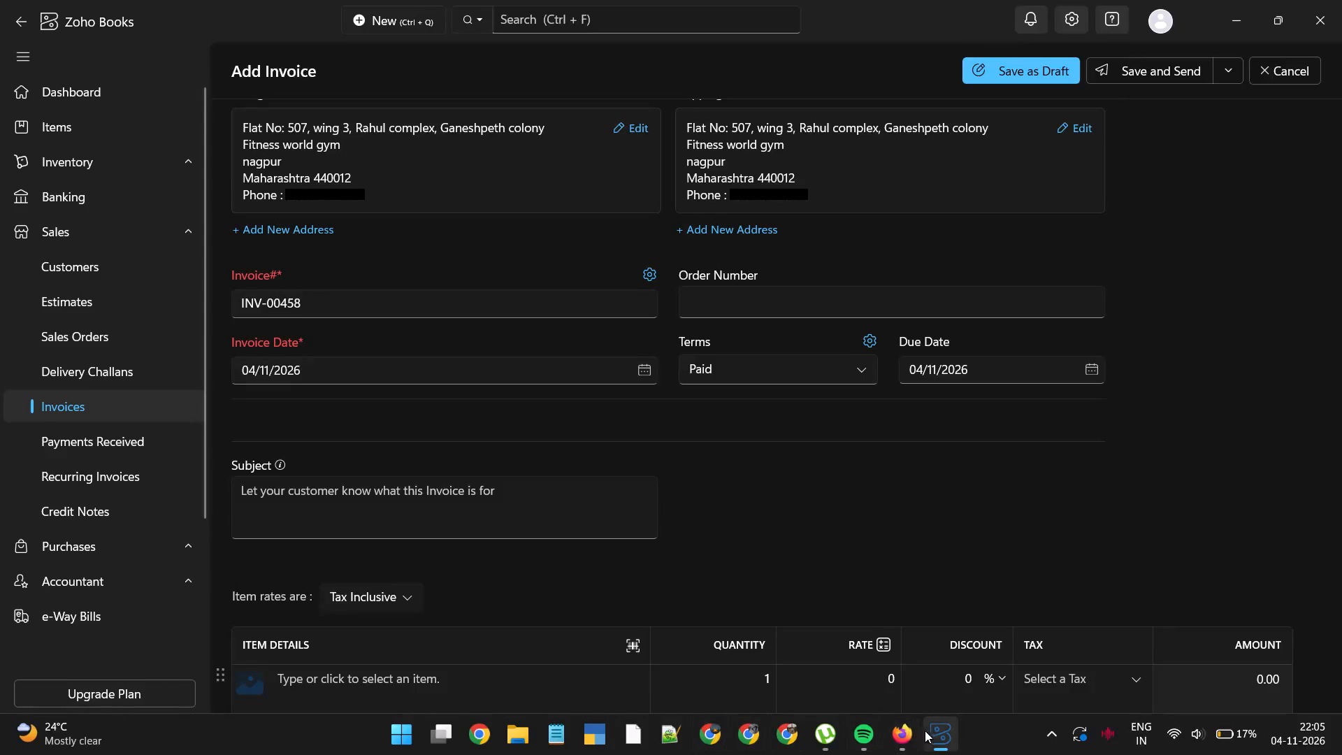
left_click(898, 731)
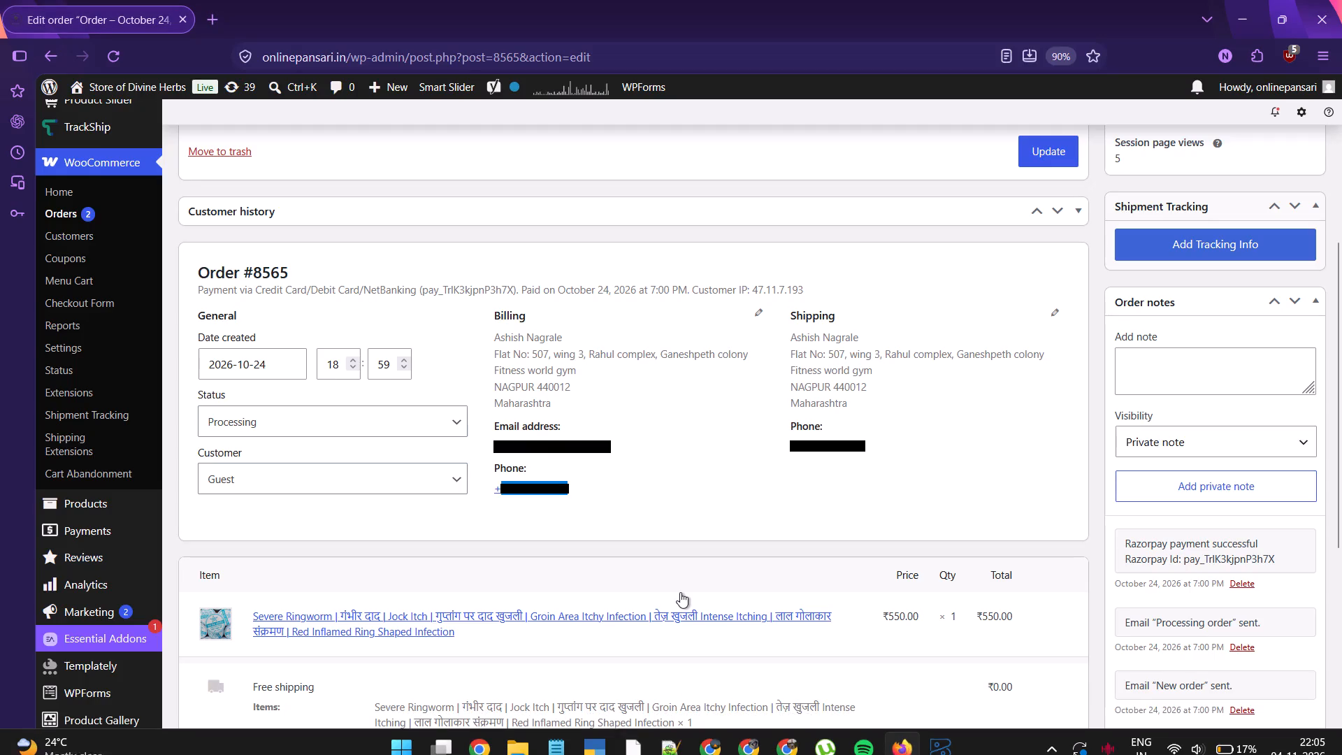
key("alt+Tab")
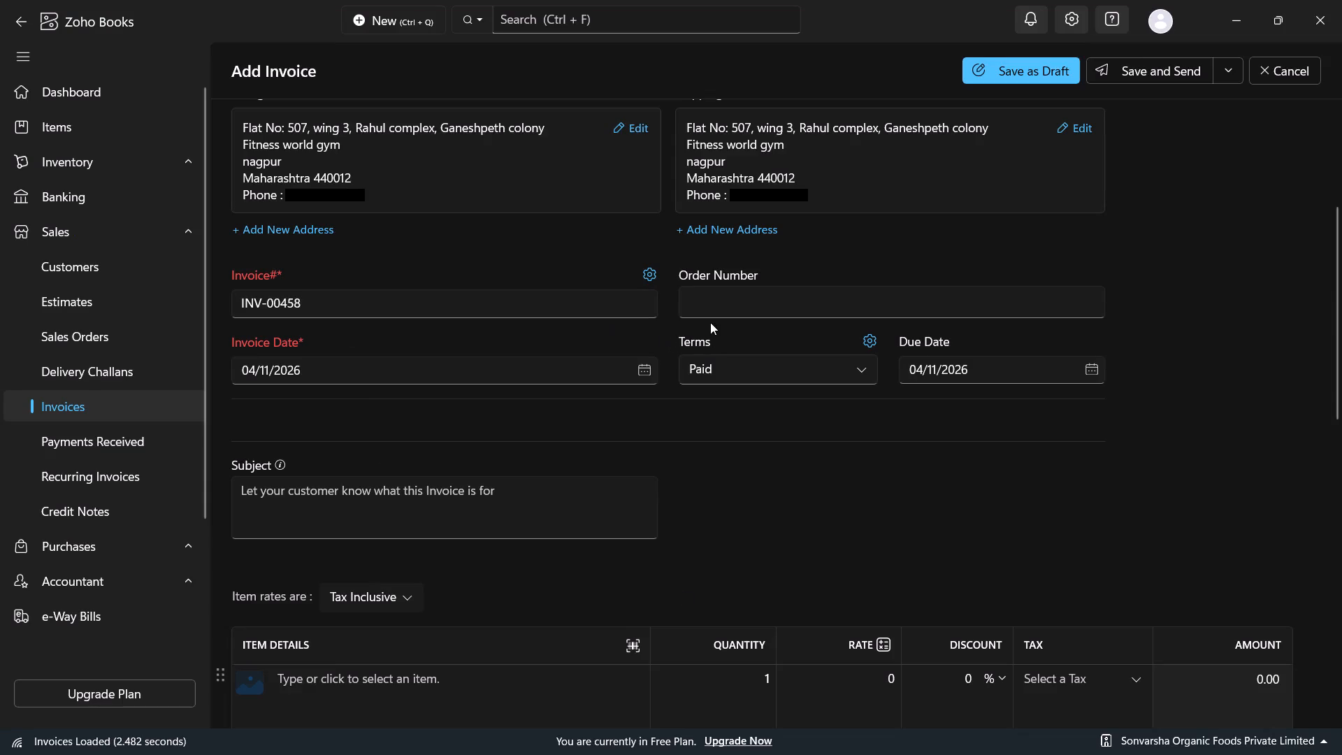
left_click(705, 302)
key("shift+numbersign")
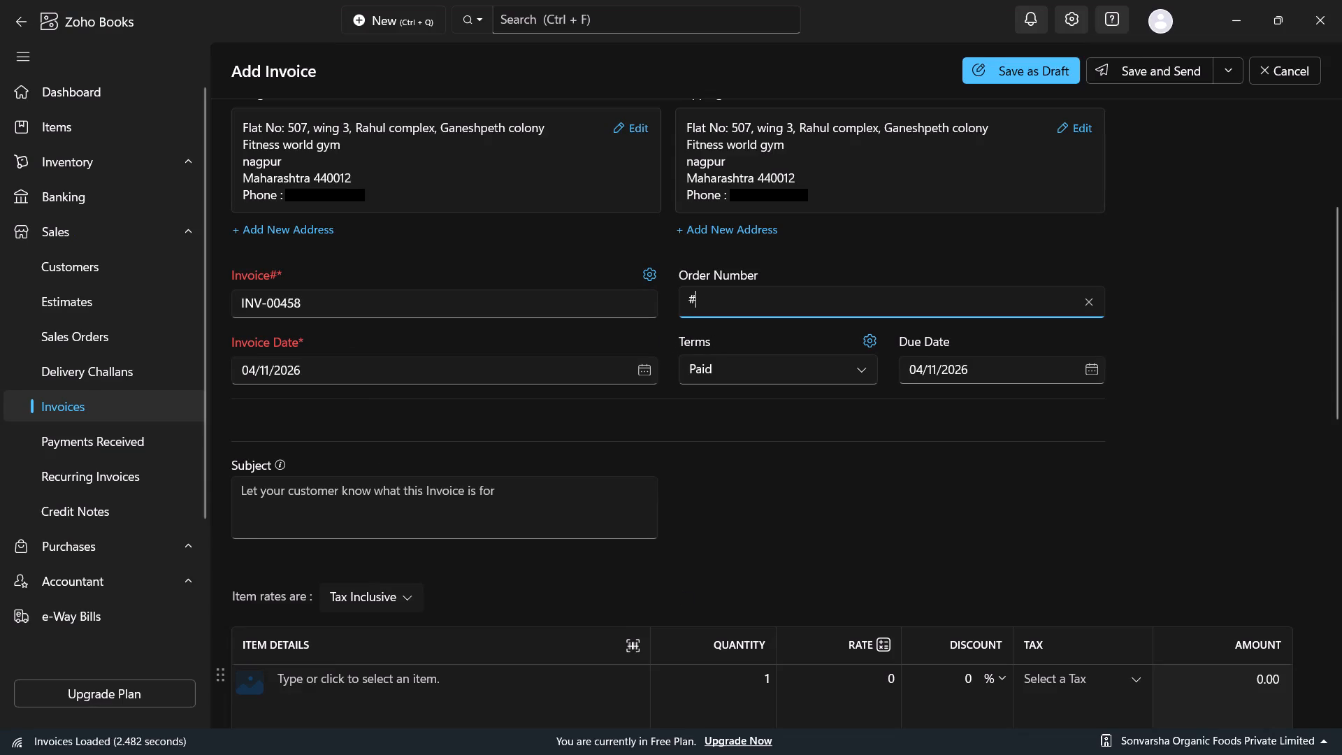
type("8565")
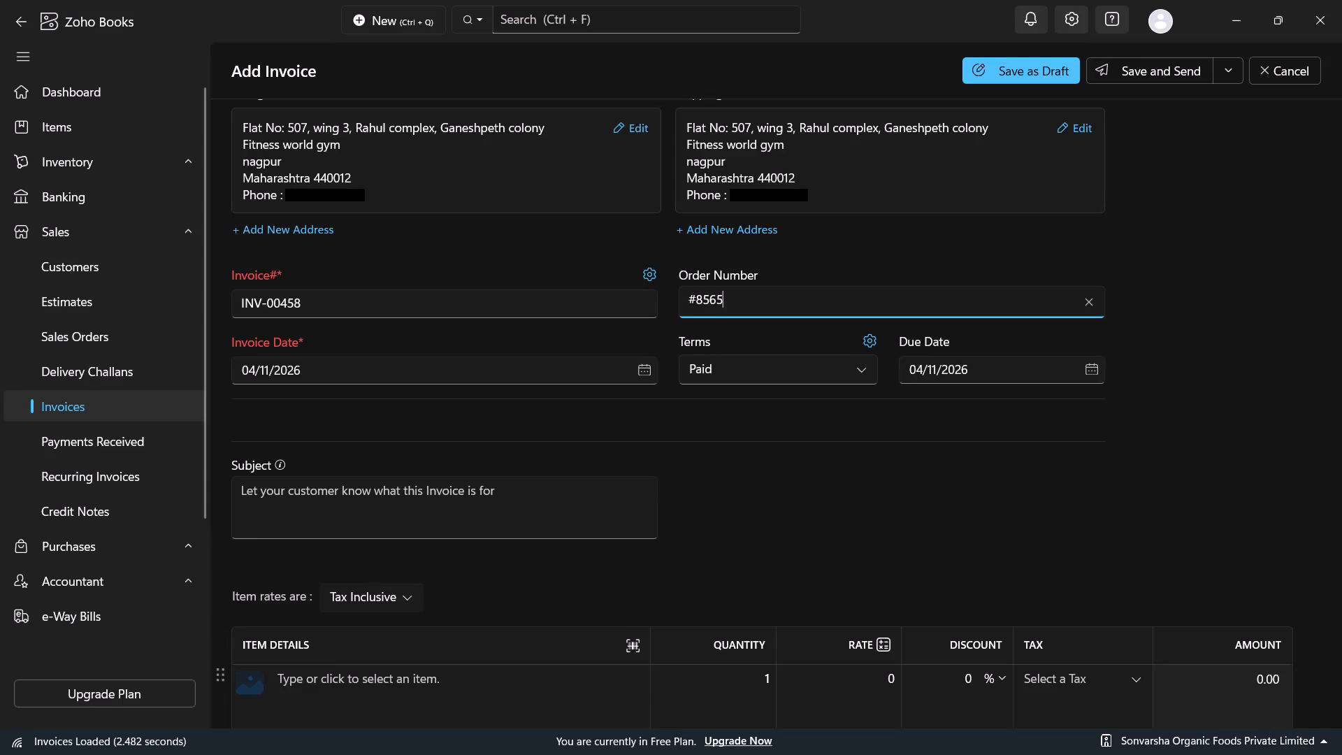
Check the order's creation date in WooCommerce and set the invoice date to 24/10/2026.
key("alt+Tab")
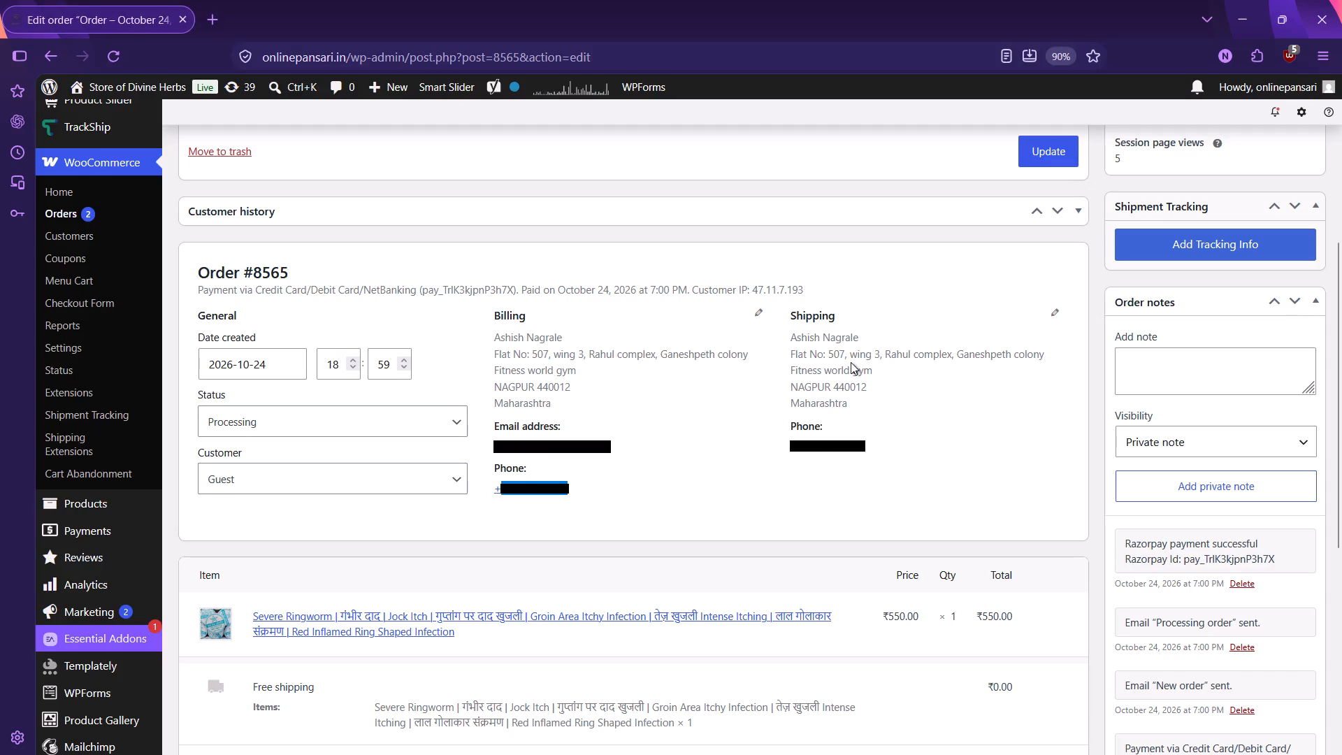
key("alt+Tab")
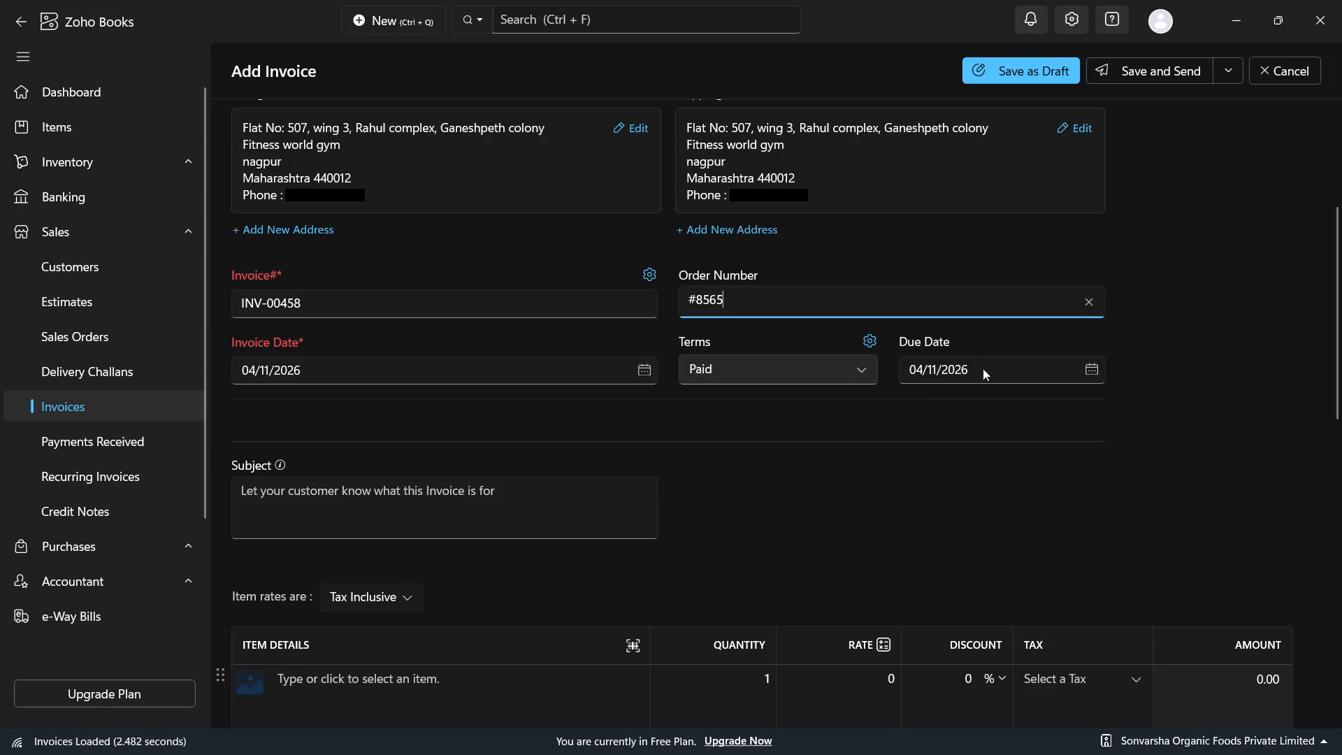
left_click(639, 371)
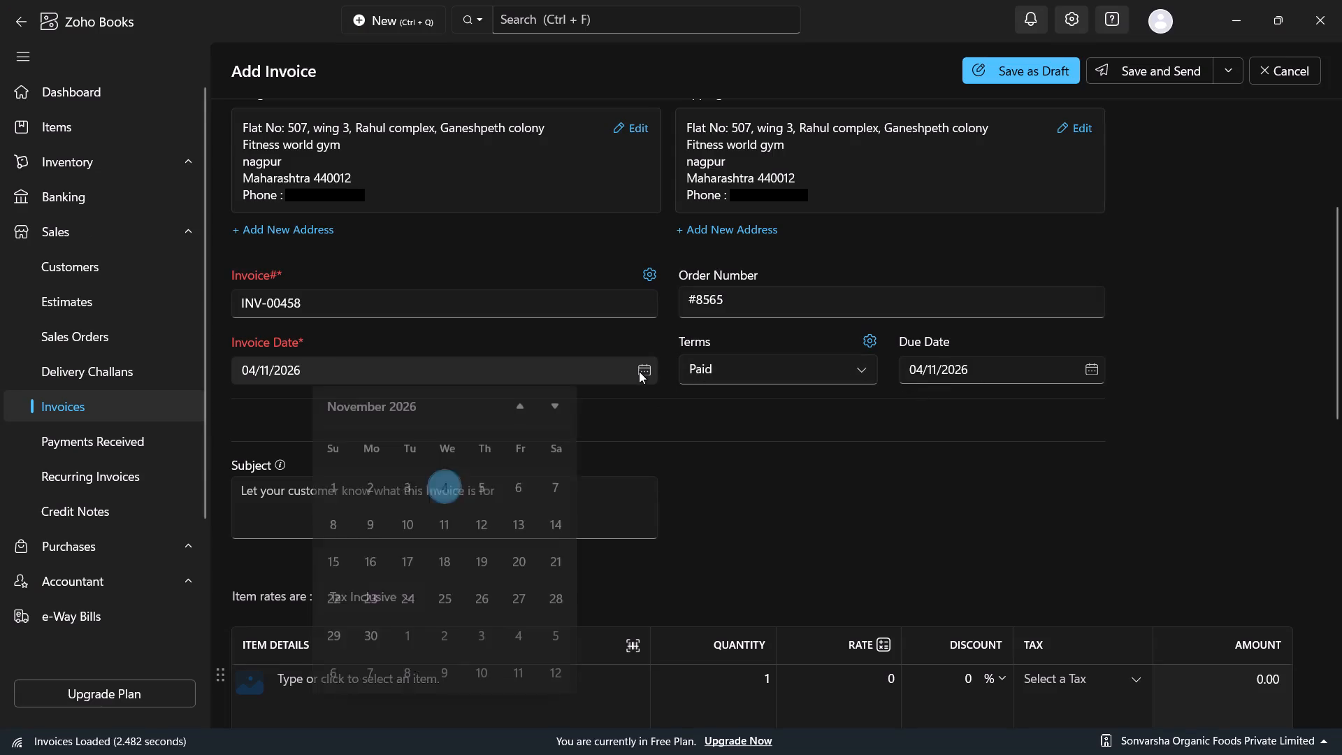
left_click(520, 420)
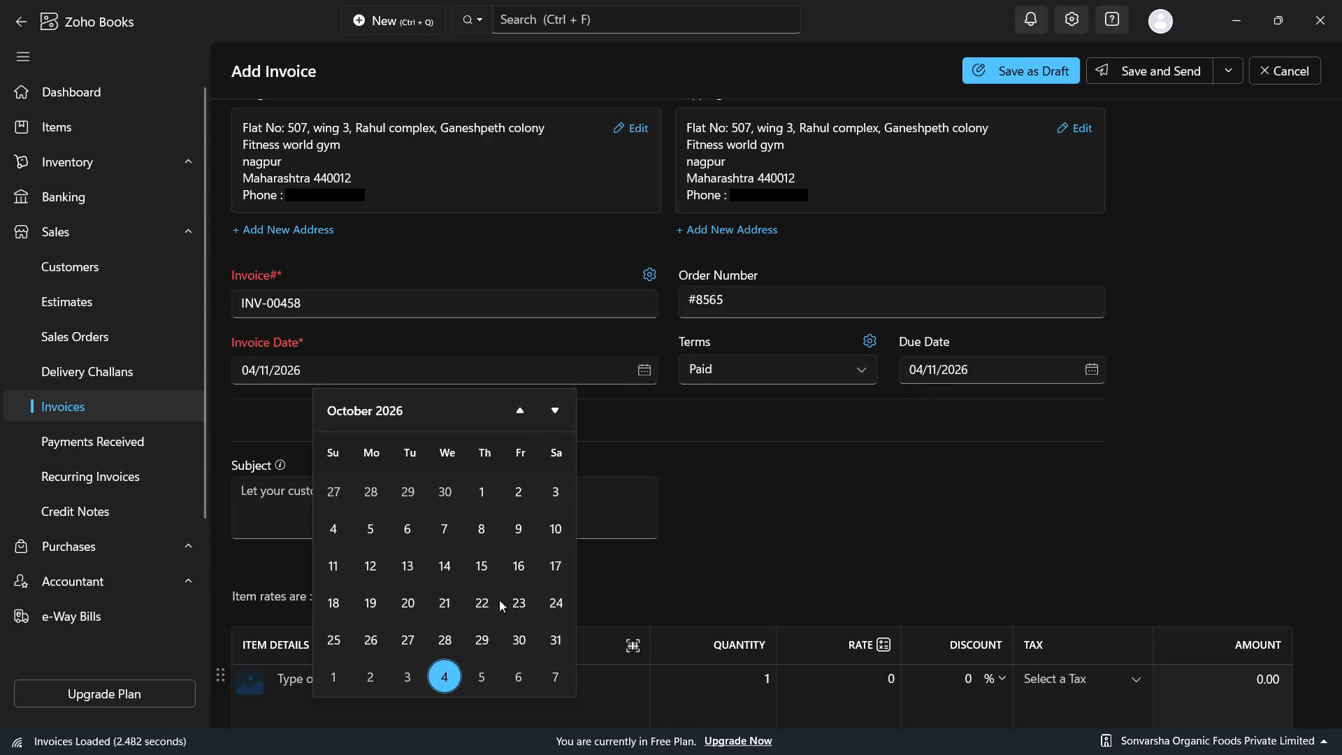
left_click(560, 599)
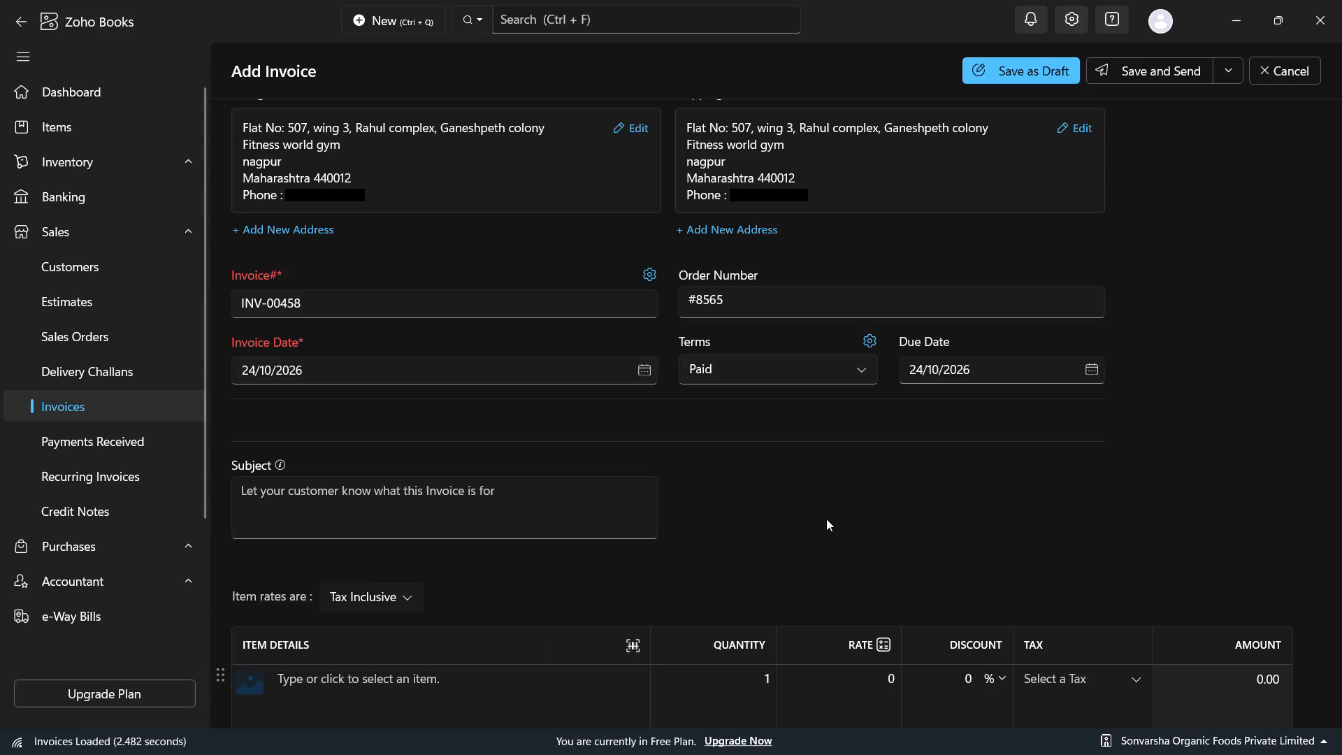
left_click(826, 519)
Check the ordered item in WooCommerce and add the Reetha Soap Nut item with SKU PN102 to the invoice's first line.
key("alt+Tab")
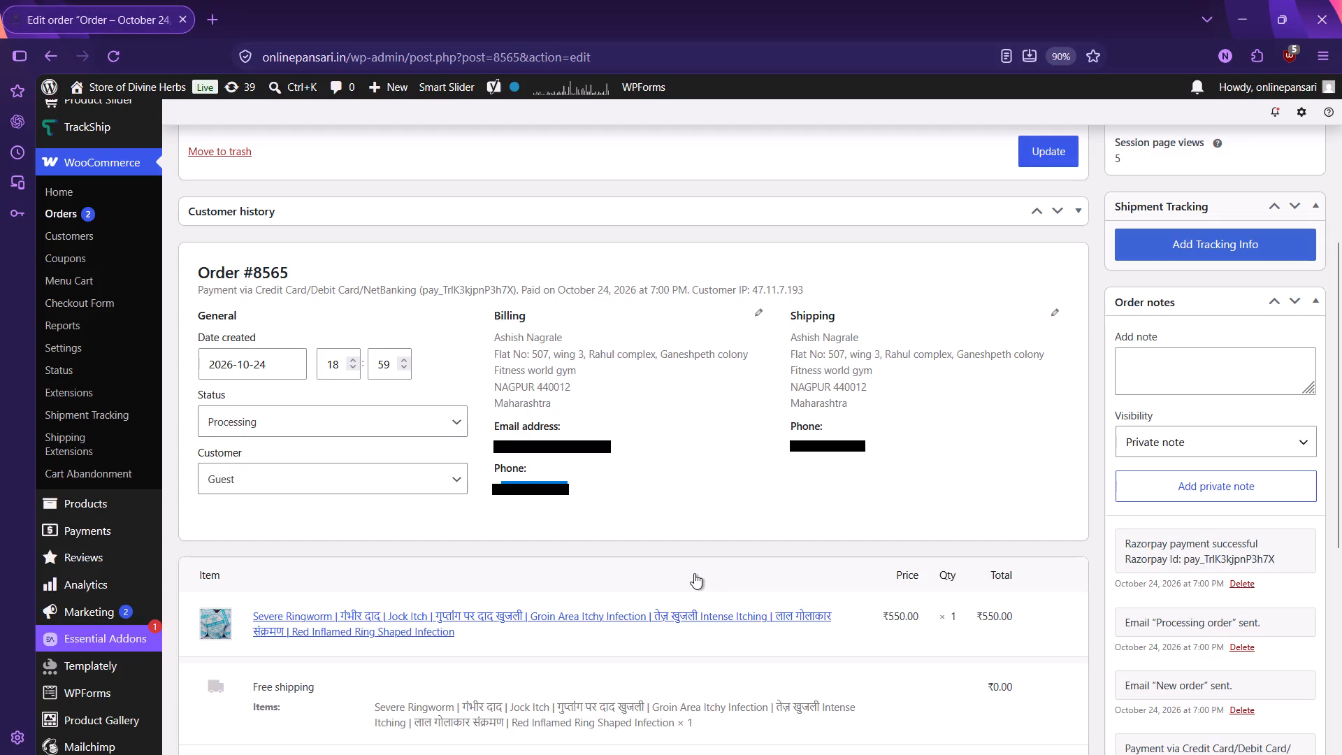
scroll(558, 662, "down", 1)
key("alt+Tab")
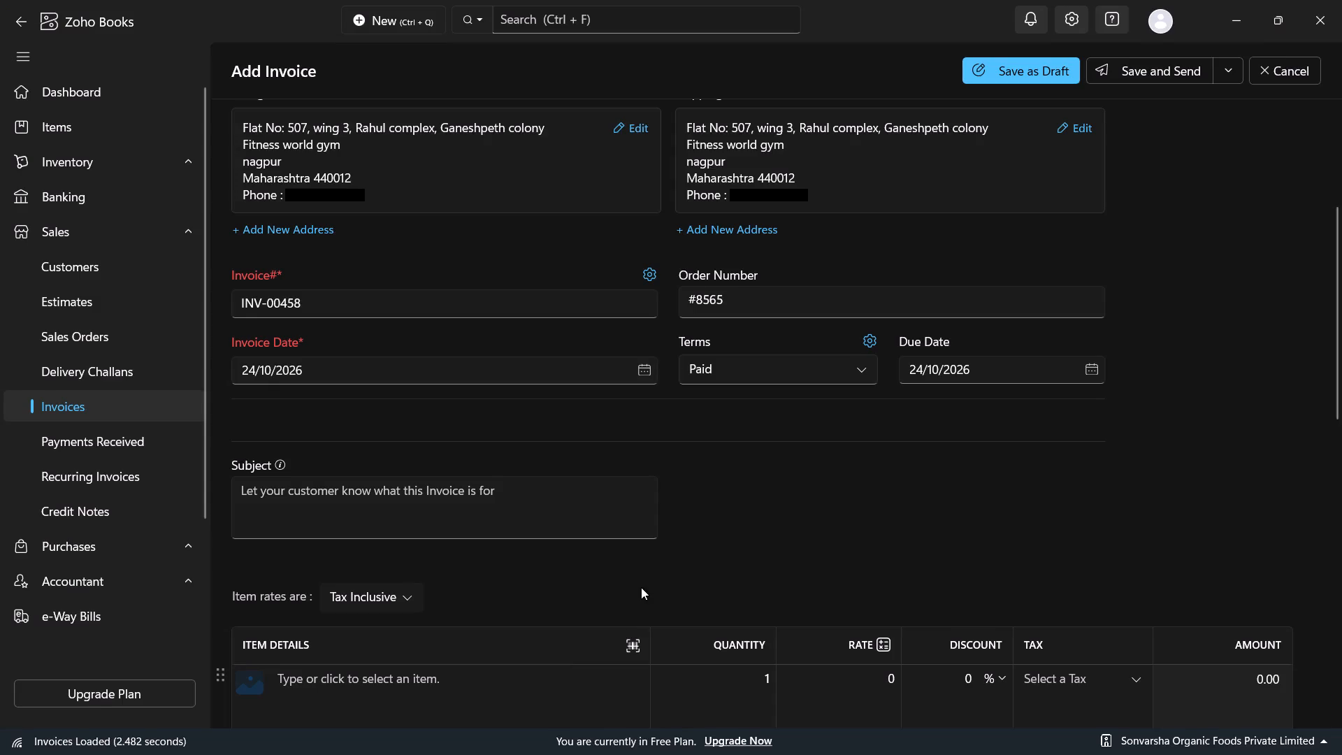
scroll(641, 587, "down", 2)
left_click(529, 556)
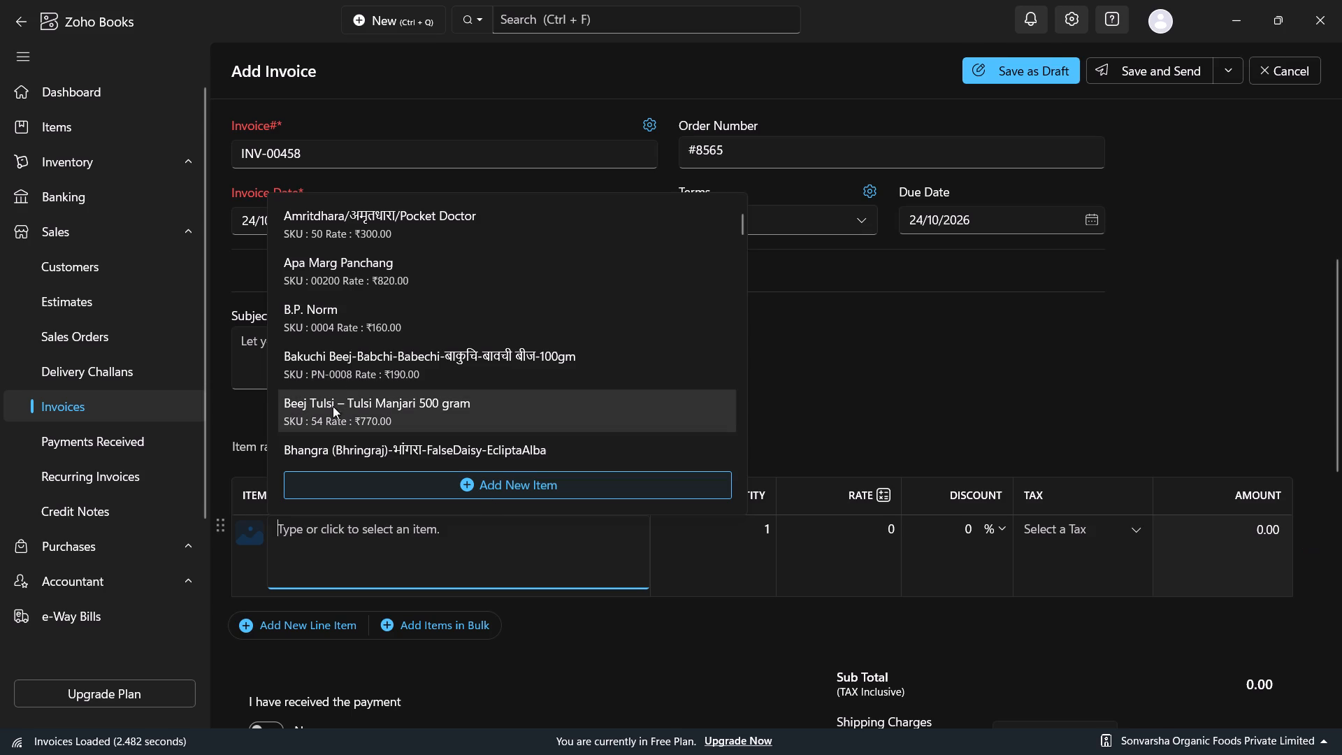
scroll(348, 388, "down", 6)
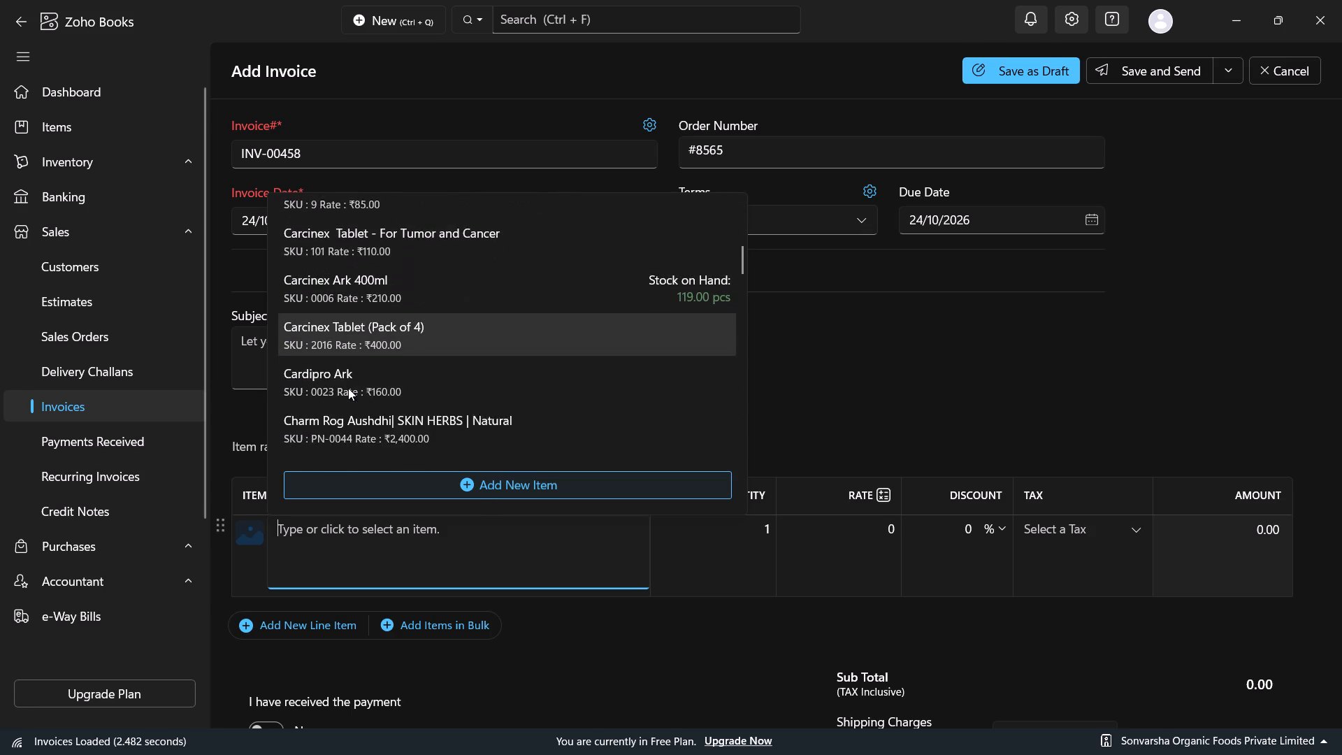
scroll(348, 388, "down", 4)
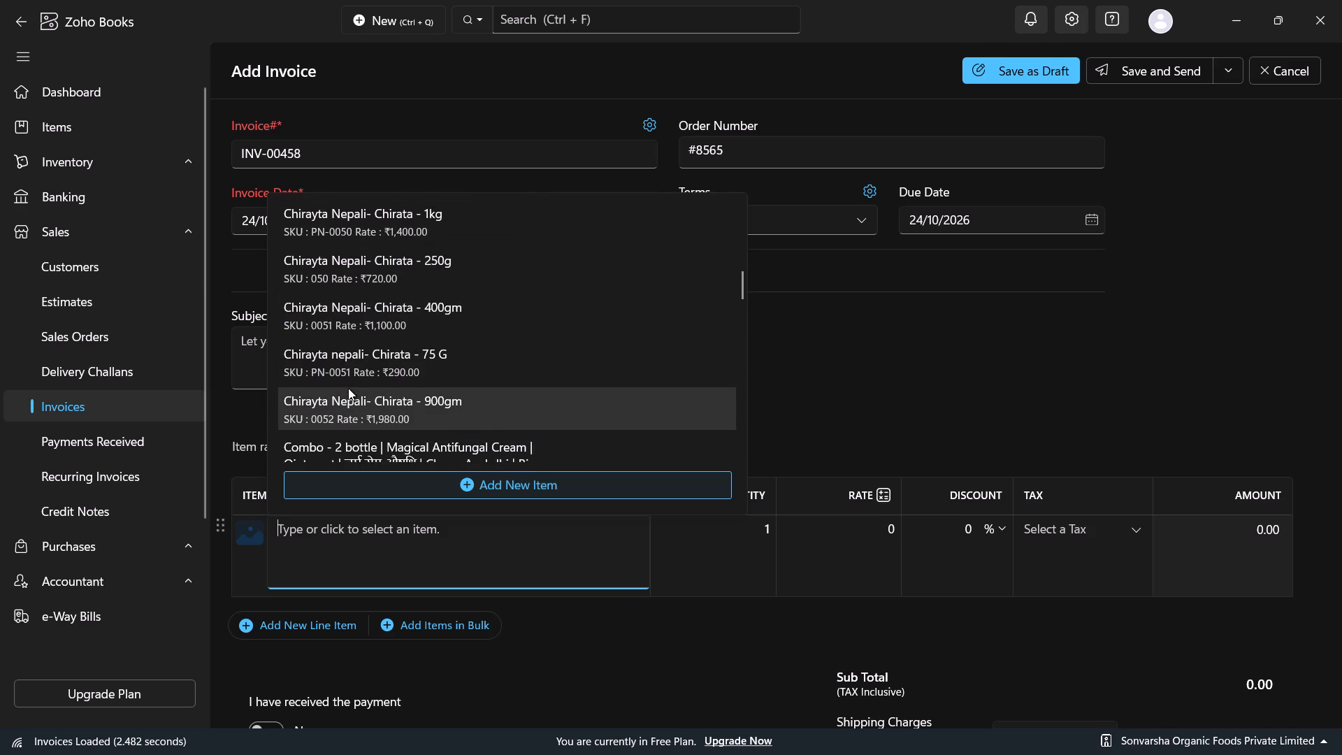
scroll(348, 388, "down", 3)
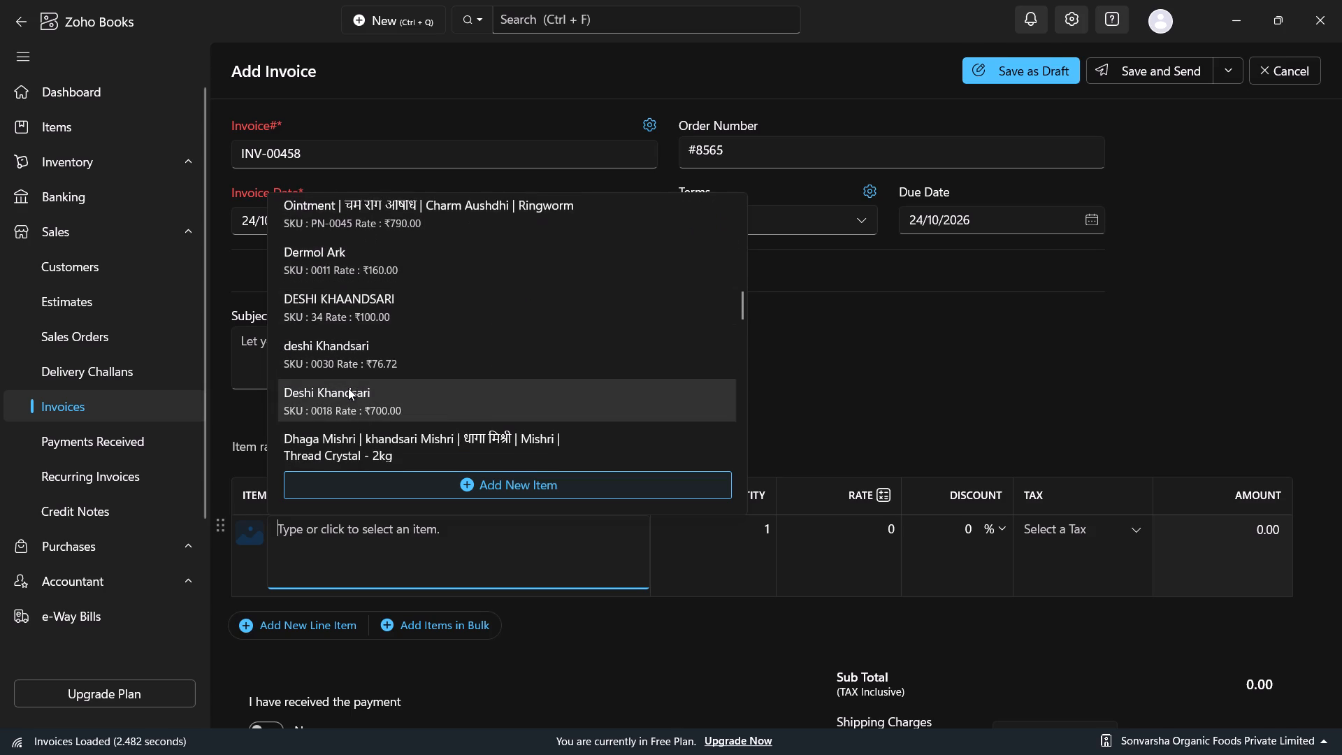
scroll(348, 388, "down", 4)
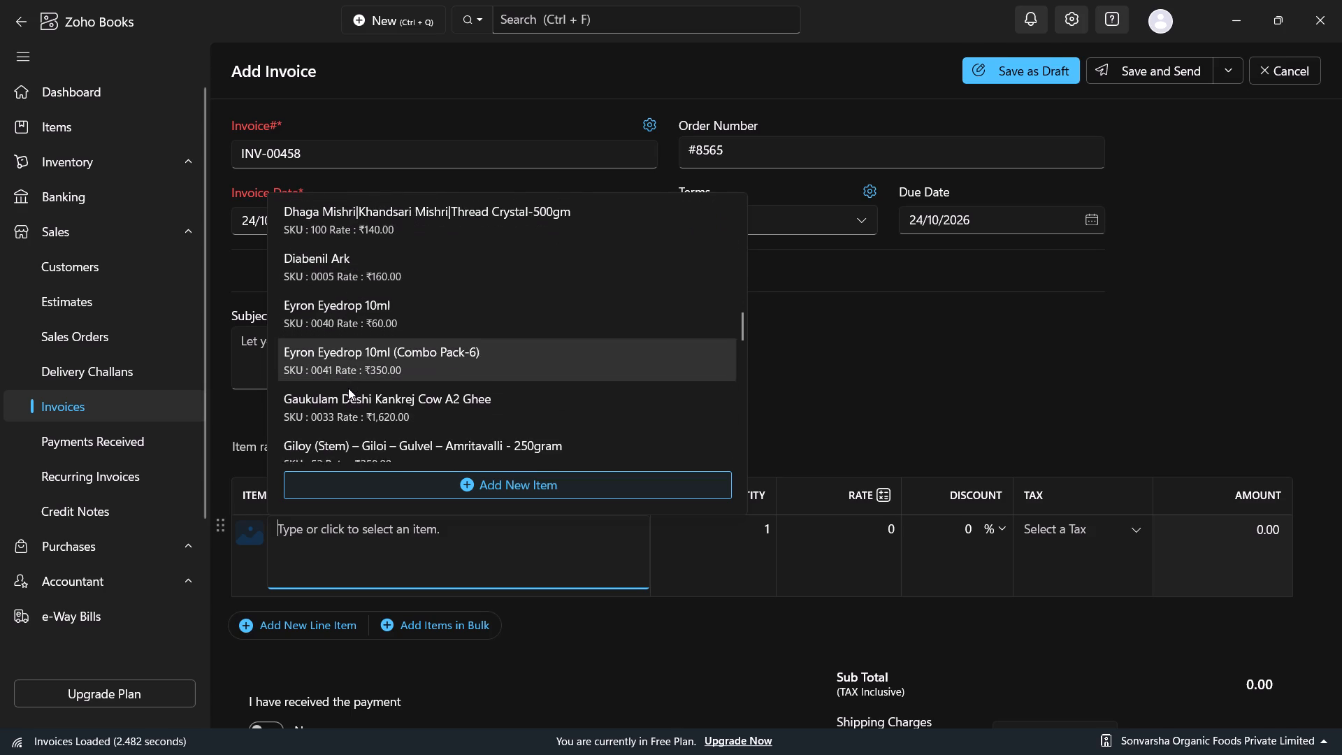
scroll(348, 388, "down", 4)
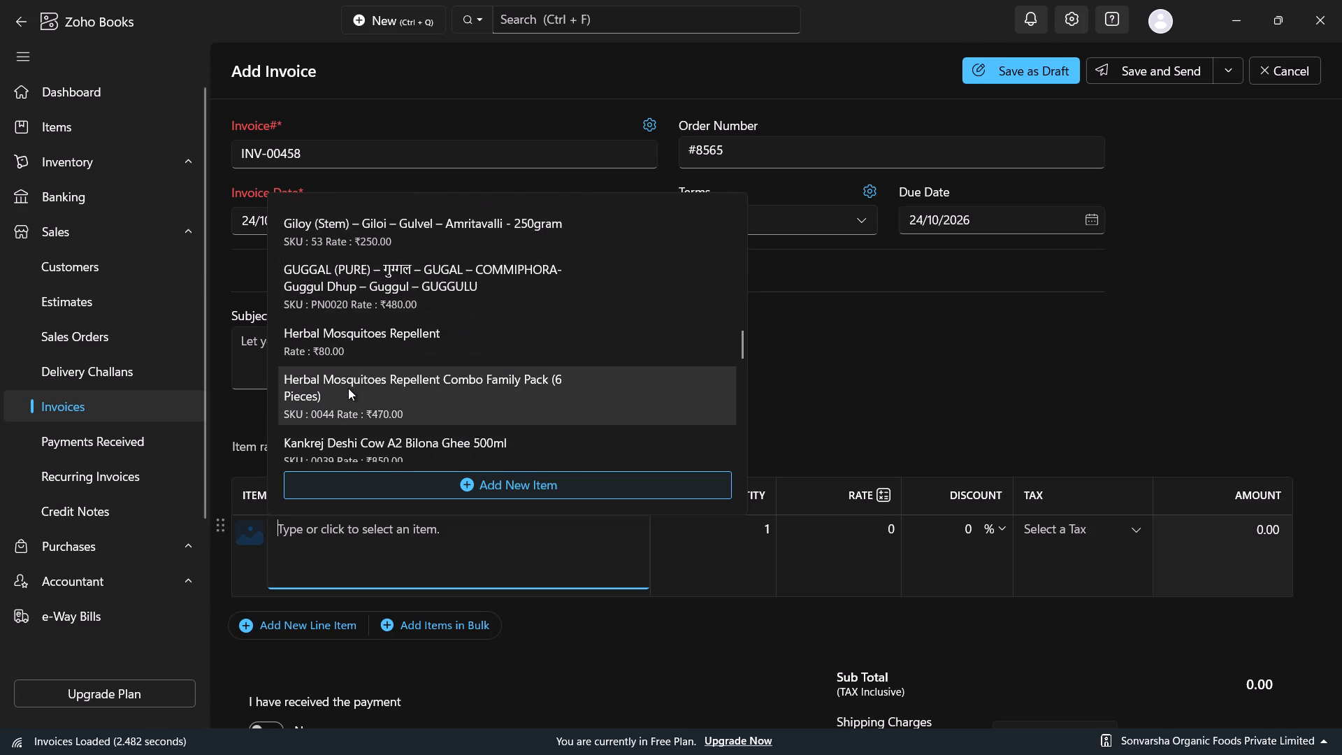
scroll(348, 388, "down", 3)
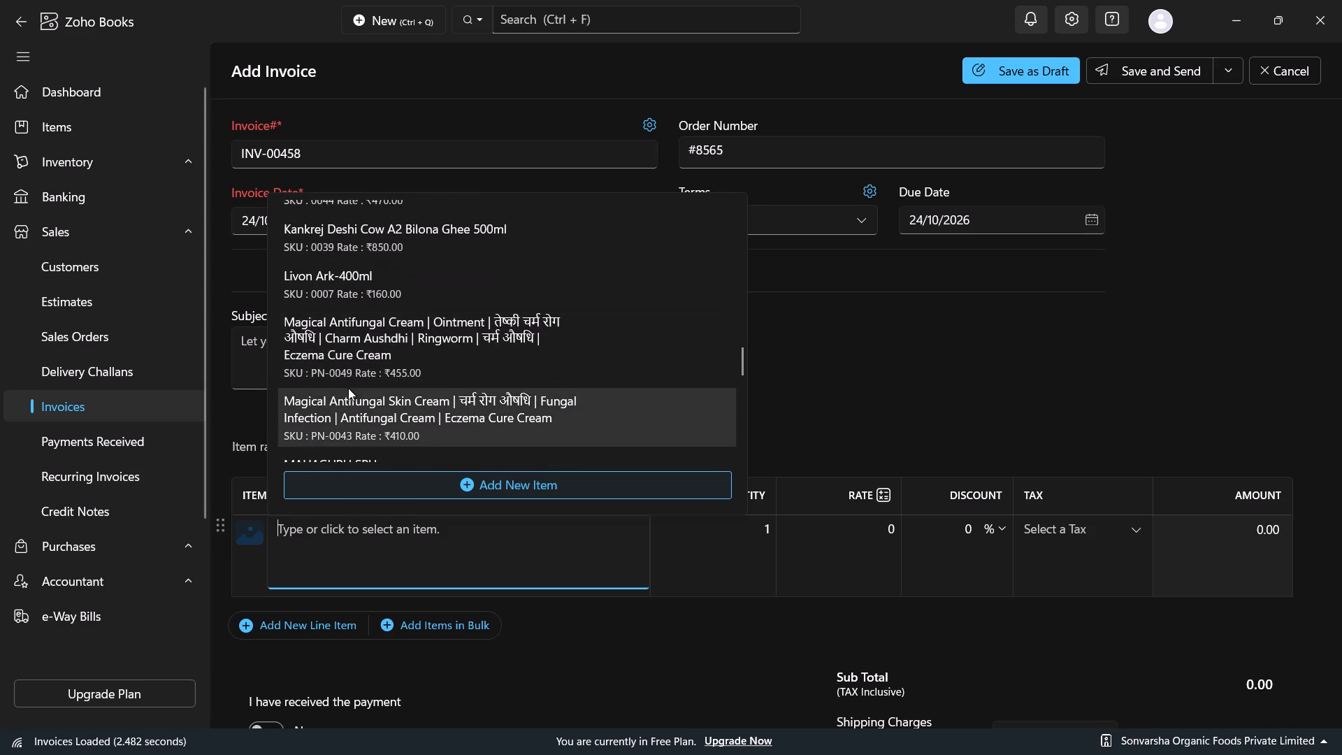
scroll(348, 388, "down", 4)
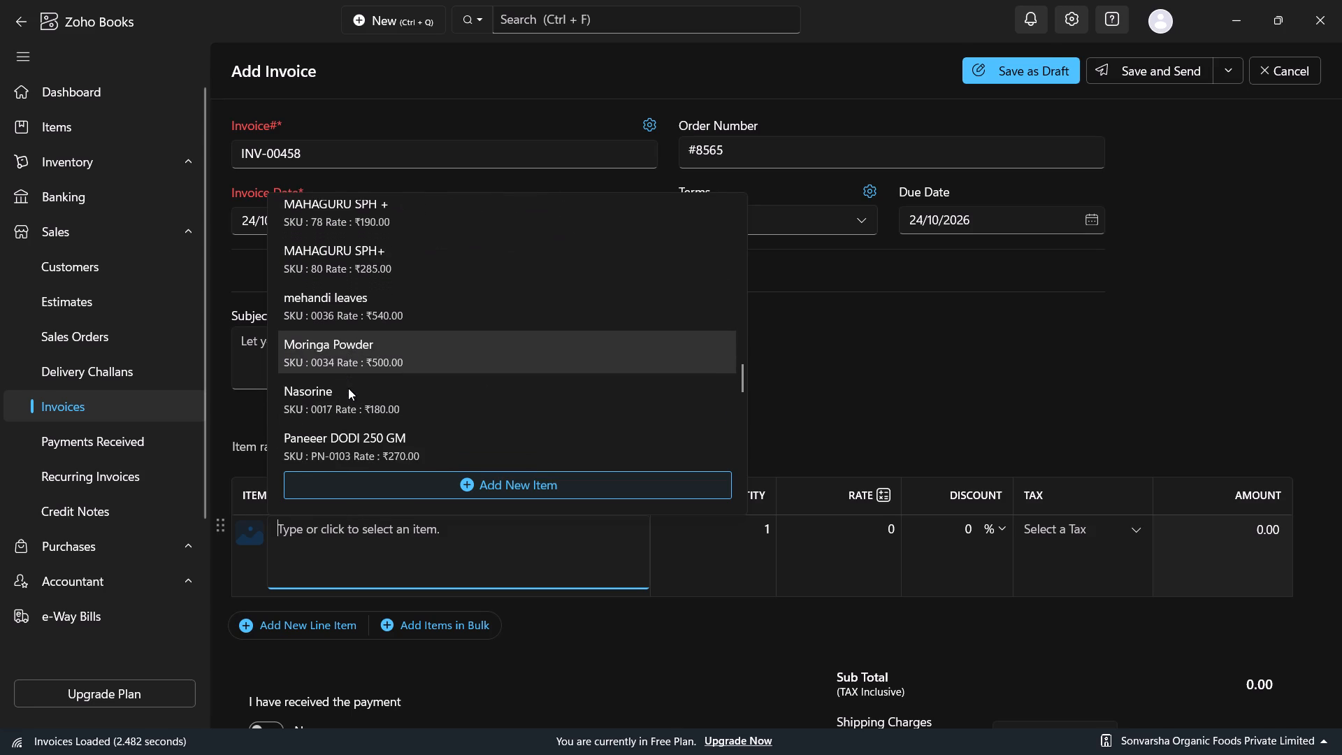
scroll(348, 388, "down", 3)
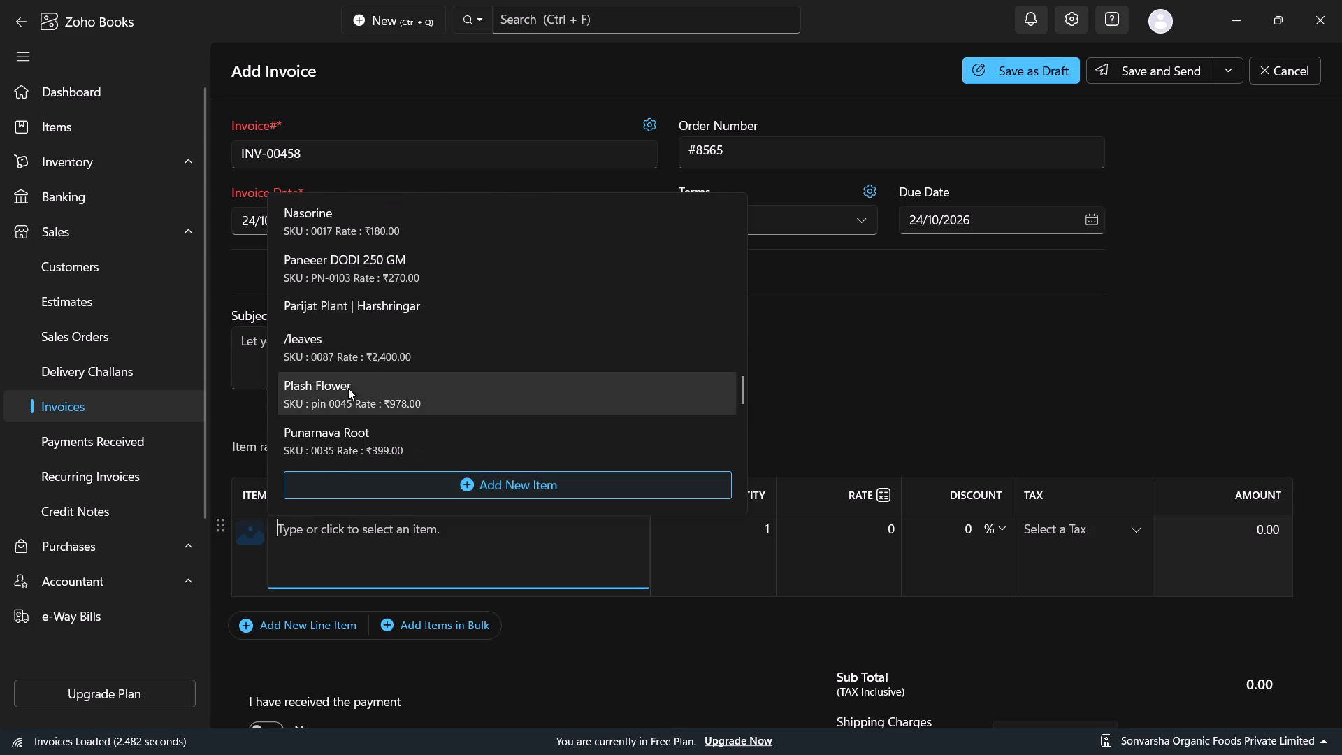
scroll(348, 388, "down", 3)
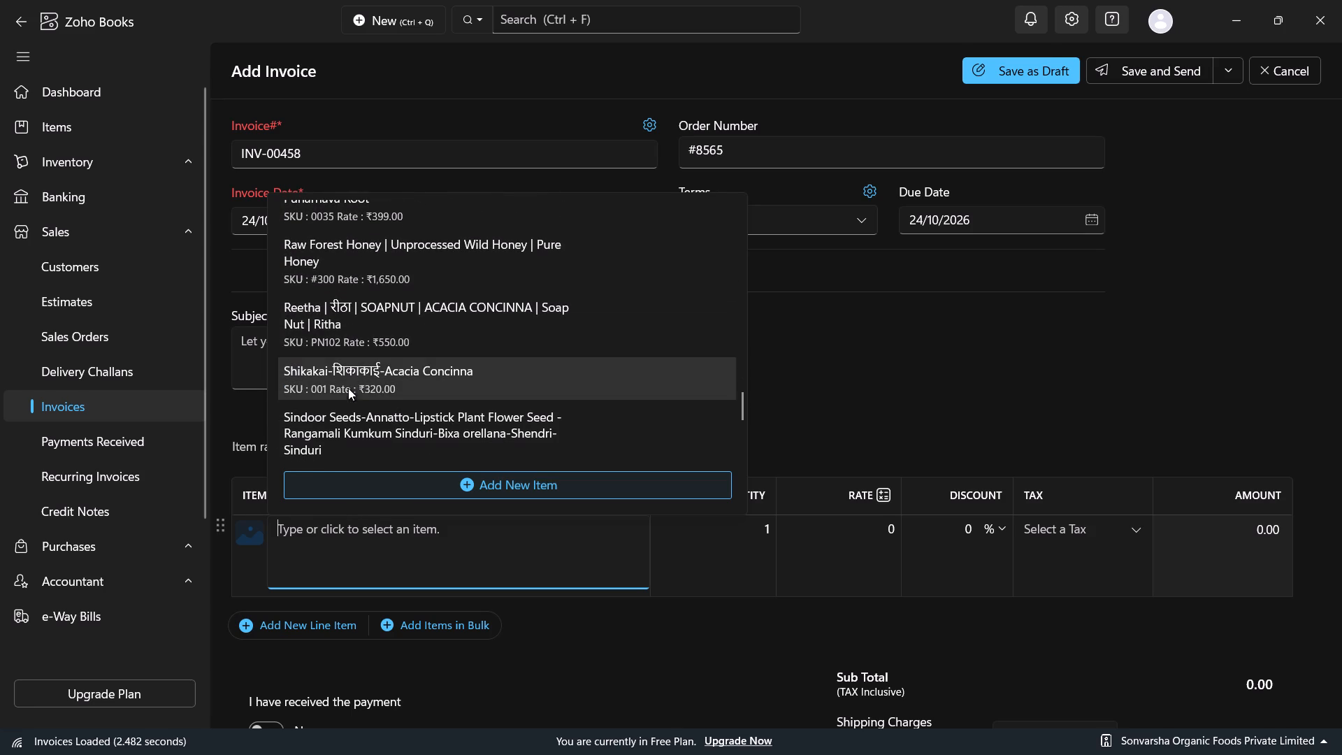
left_click(384, 316)
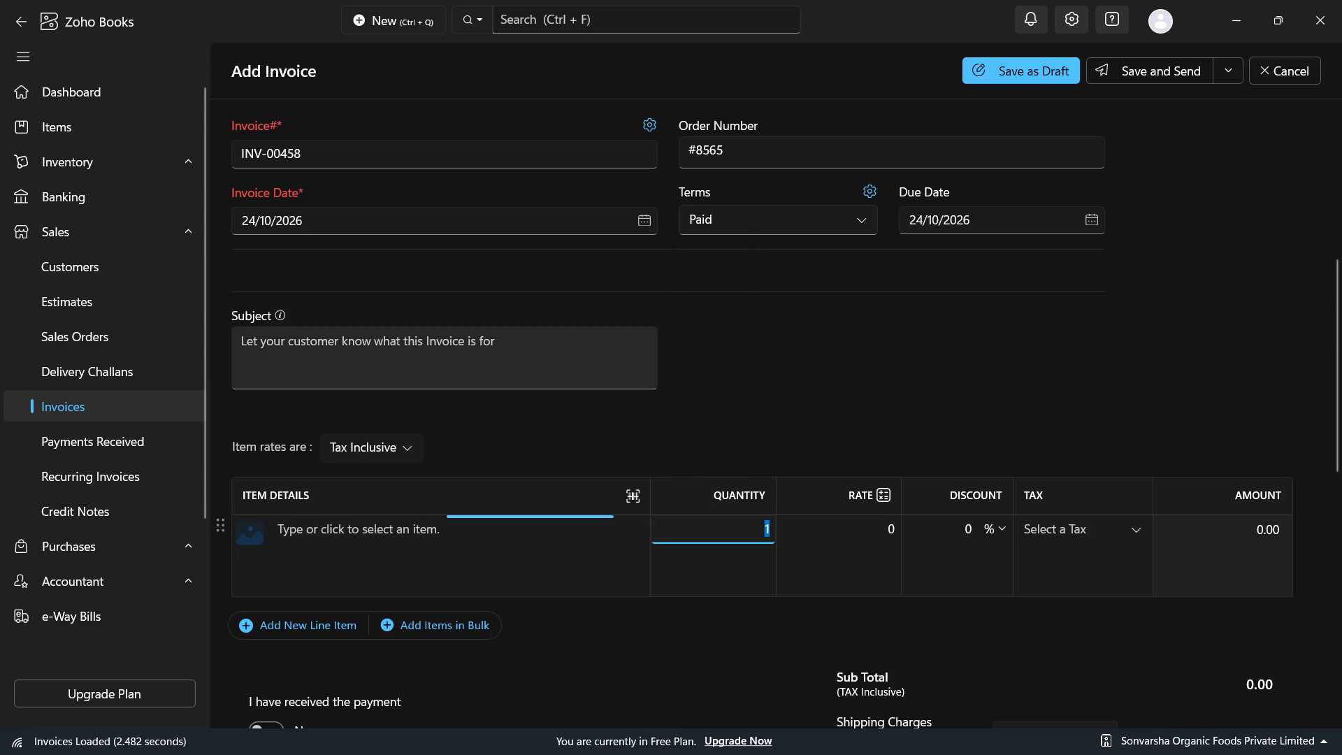
Remove the empty second line from the invoice's item table.
scroll(641, 677, "down", 2)
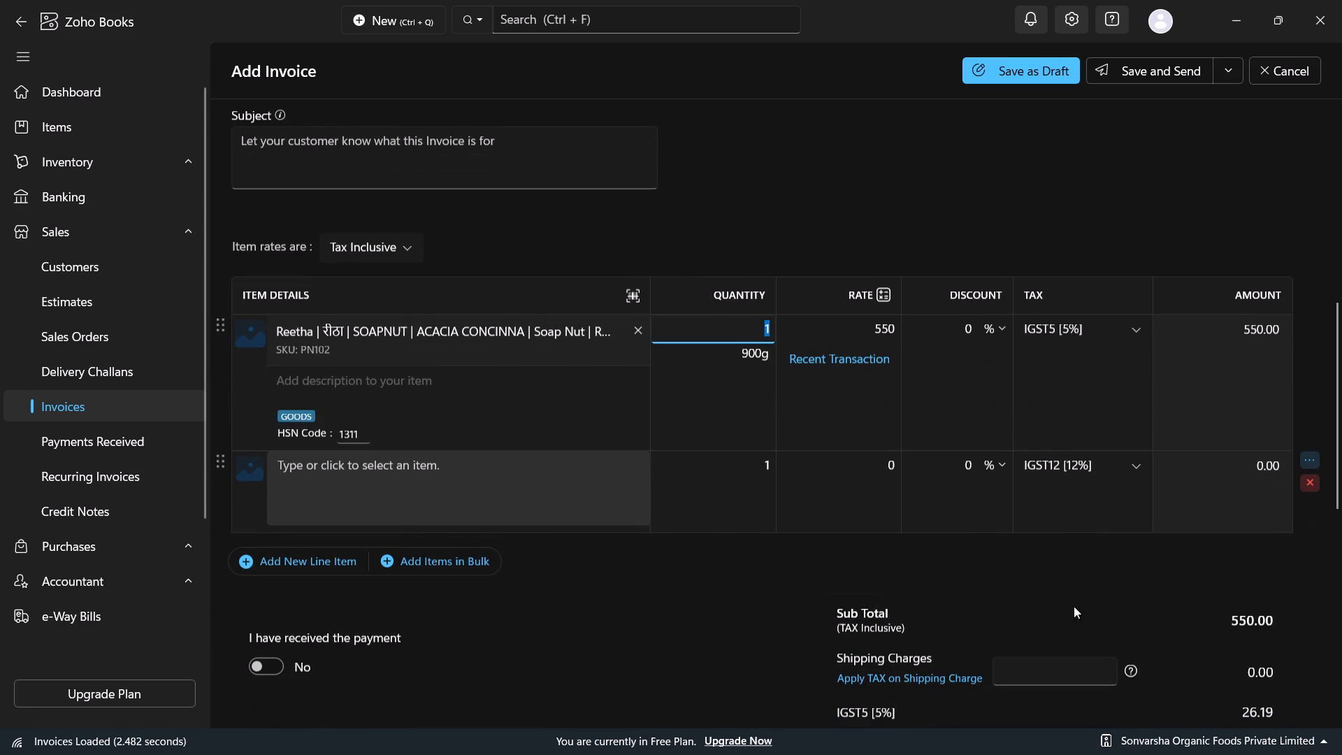
left_click(1310, 491)
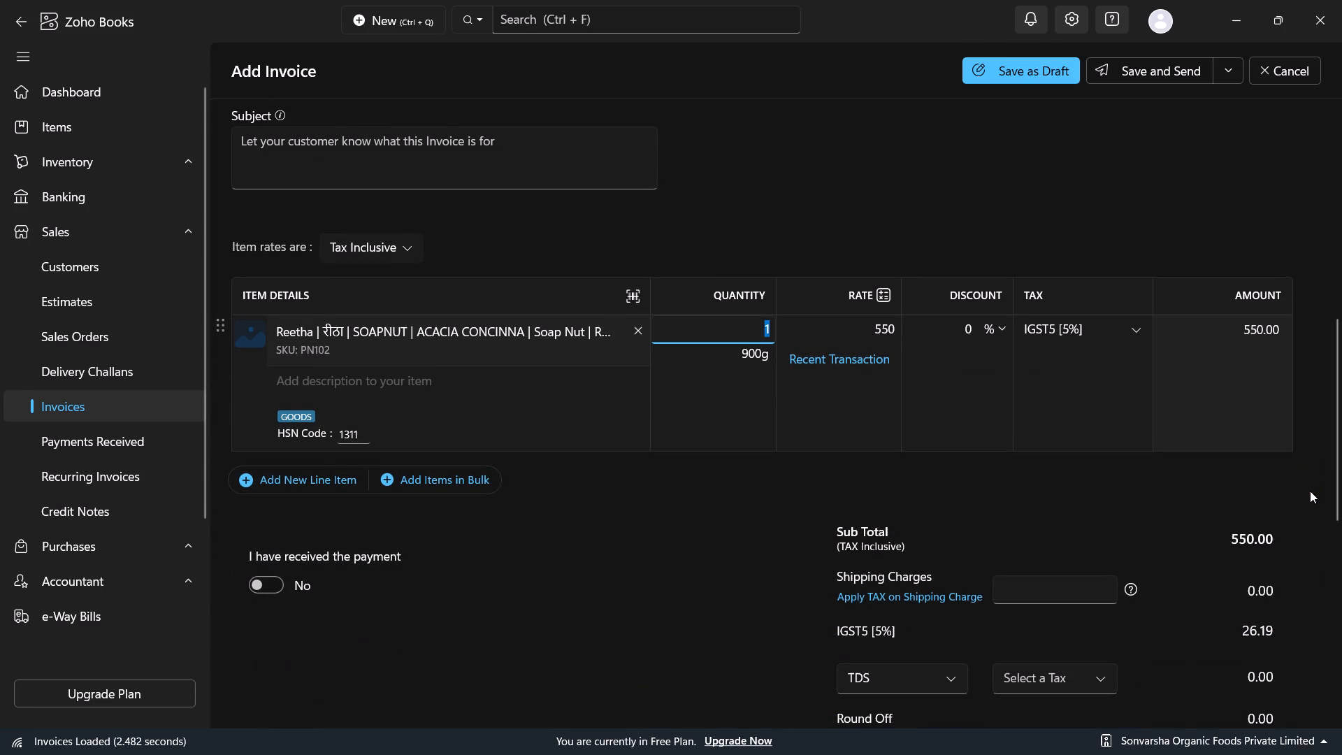
Compare the invoice total with the WooCommerce order and mark the payment as received with Bank Transfer as the payment mode.
scroll(1017, 488, "down", 2)
key("alt+Tab")
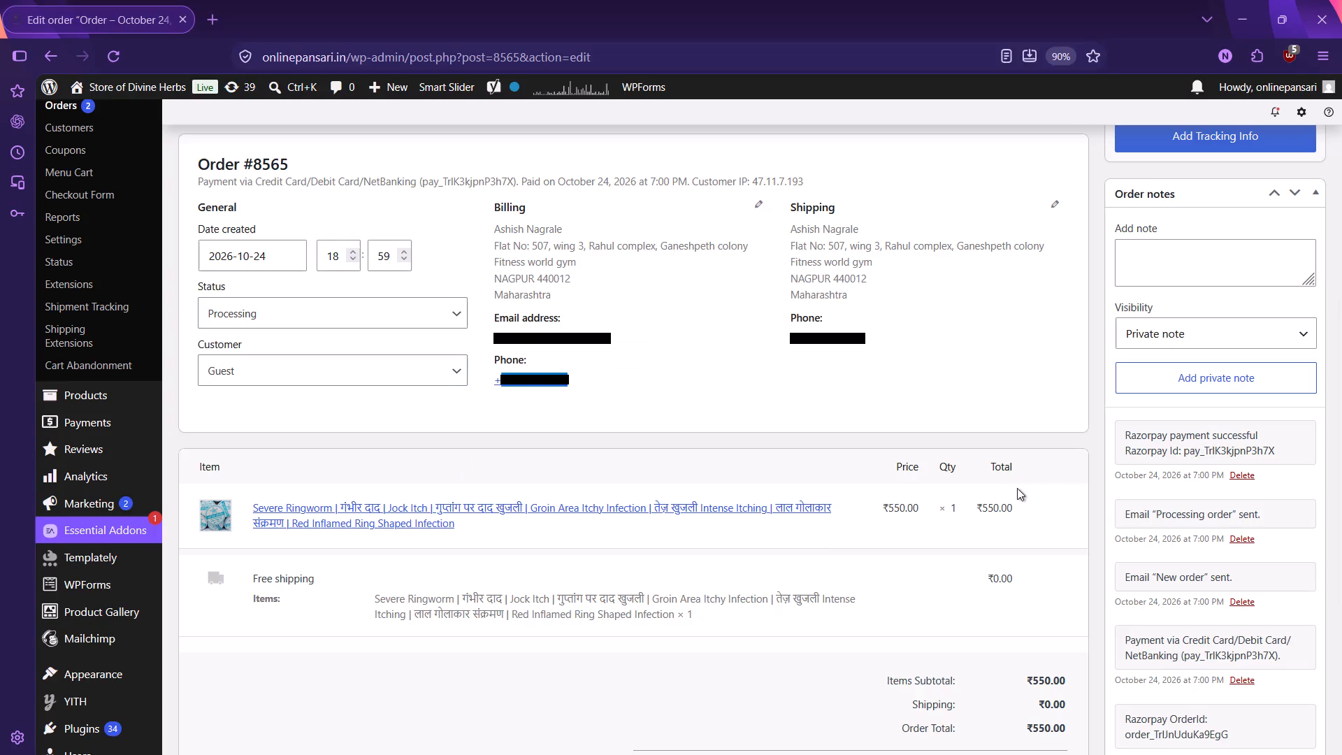
scroll(819, 537, "down", 2)
key("alt+Tab")
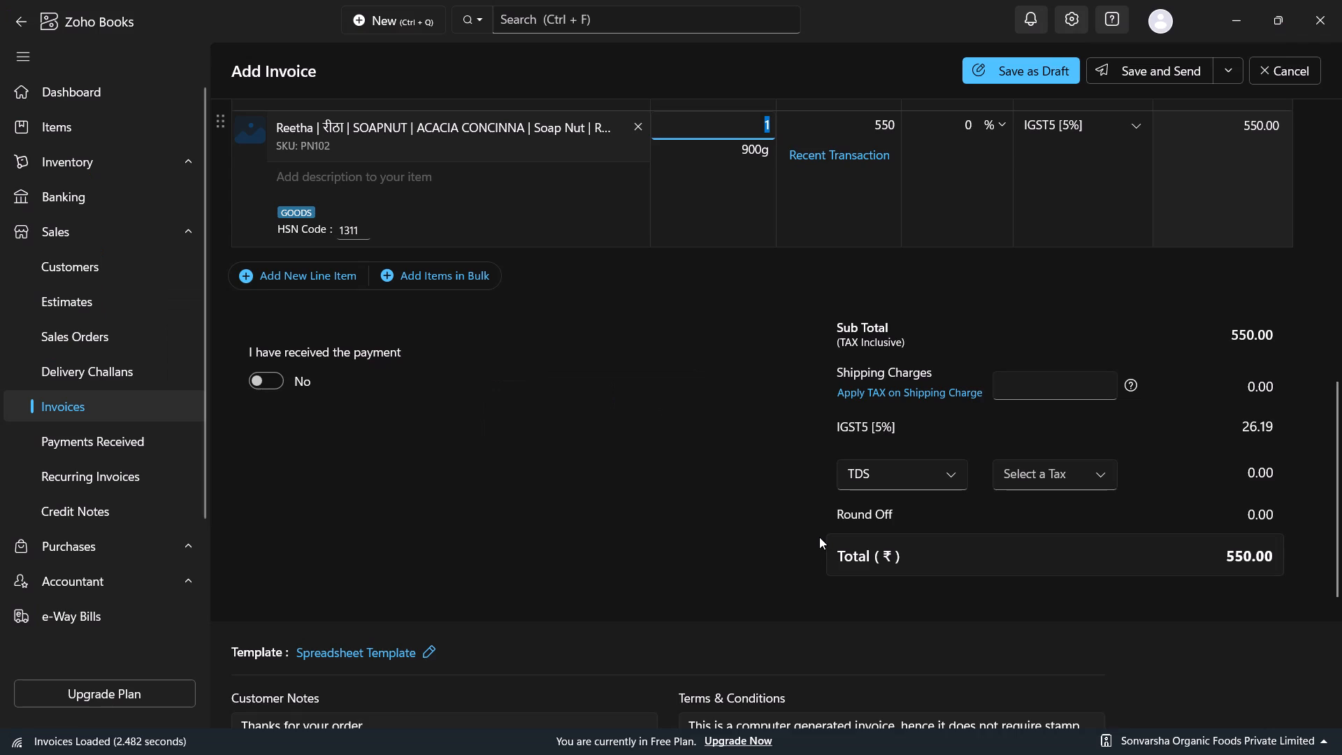
scroll(819, 537, "down", 1)
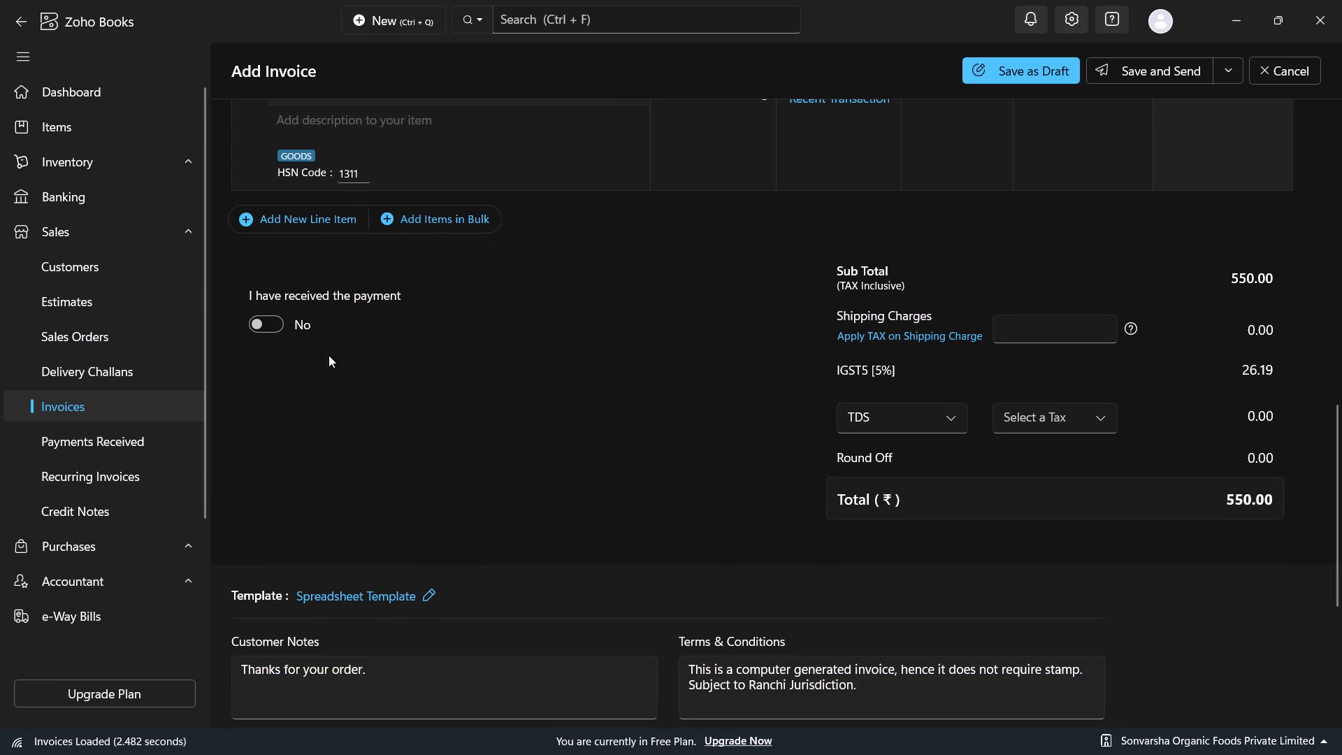
left_click(264, 323)
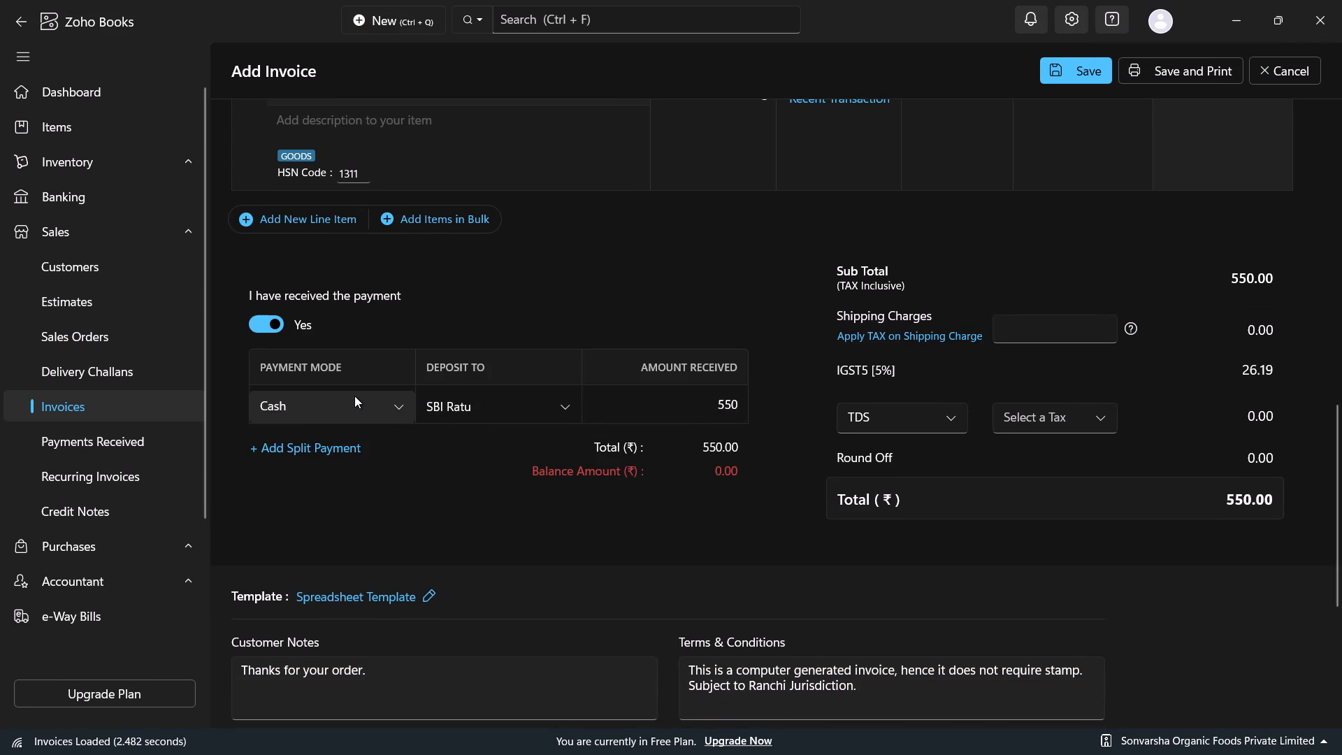
left_click(351, 394)
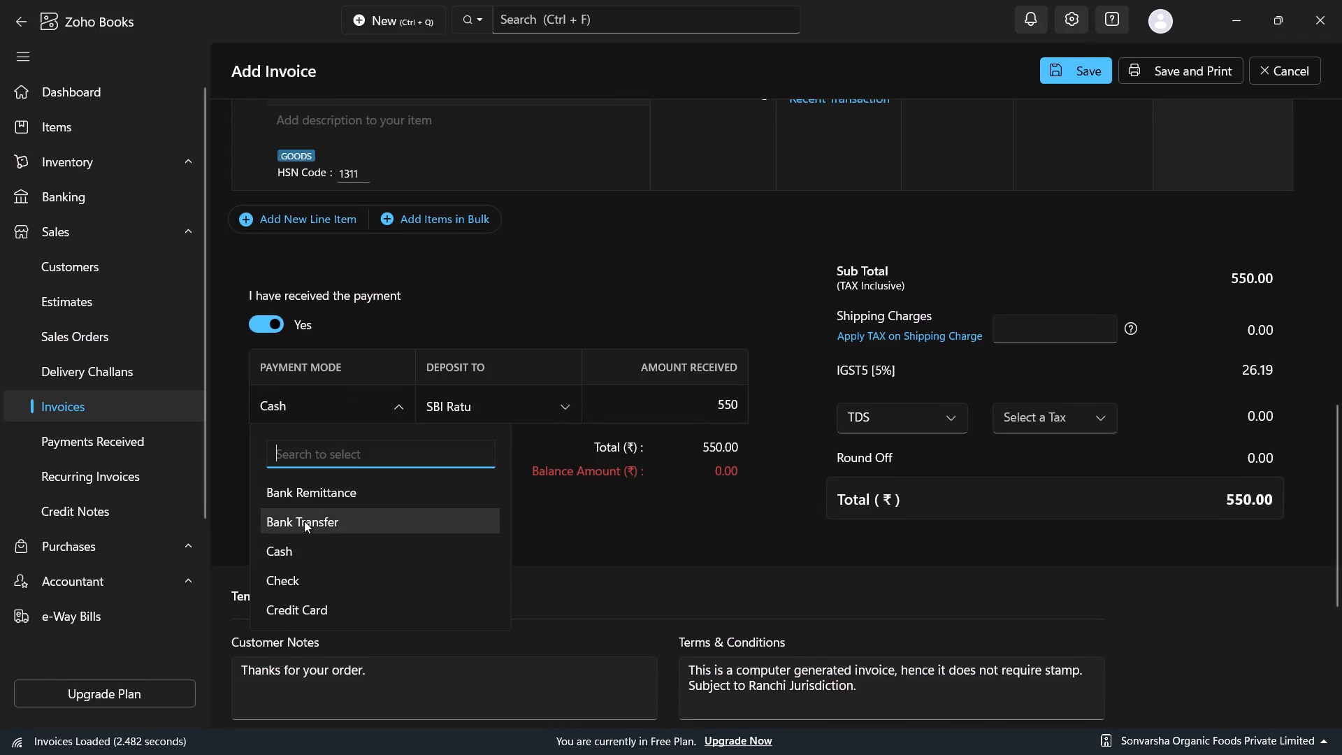
left_click(304, 521)
Review the rest of the invoice form, and save the invoice for printing.
scroll(518, 608, "down", 3)
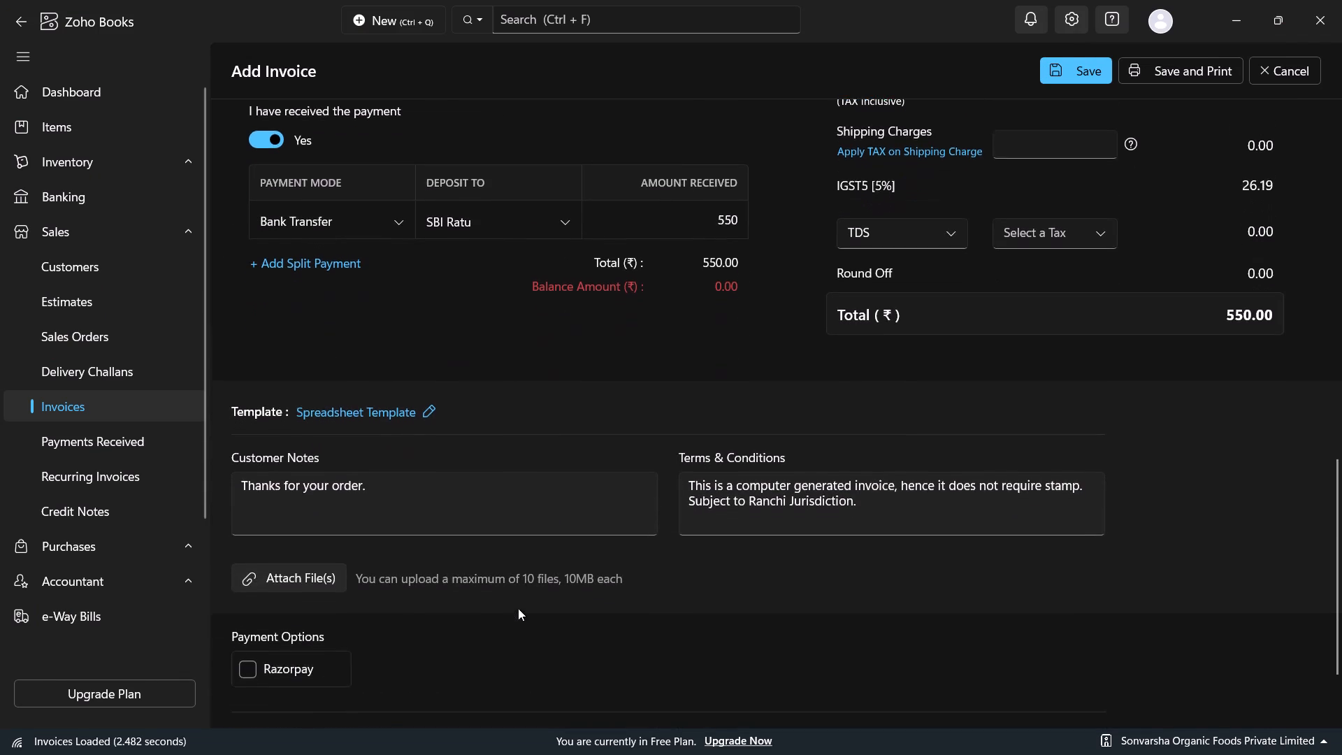
scroll(518, 608, "down", 2)
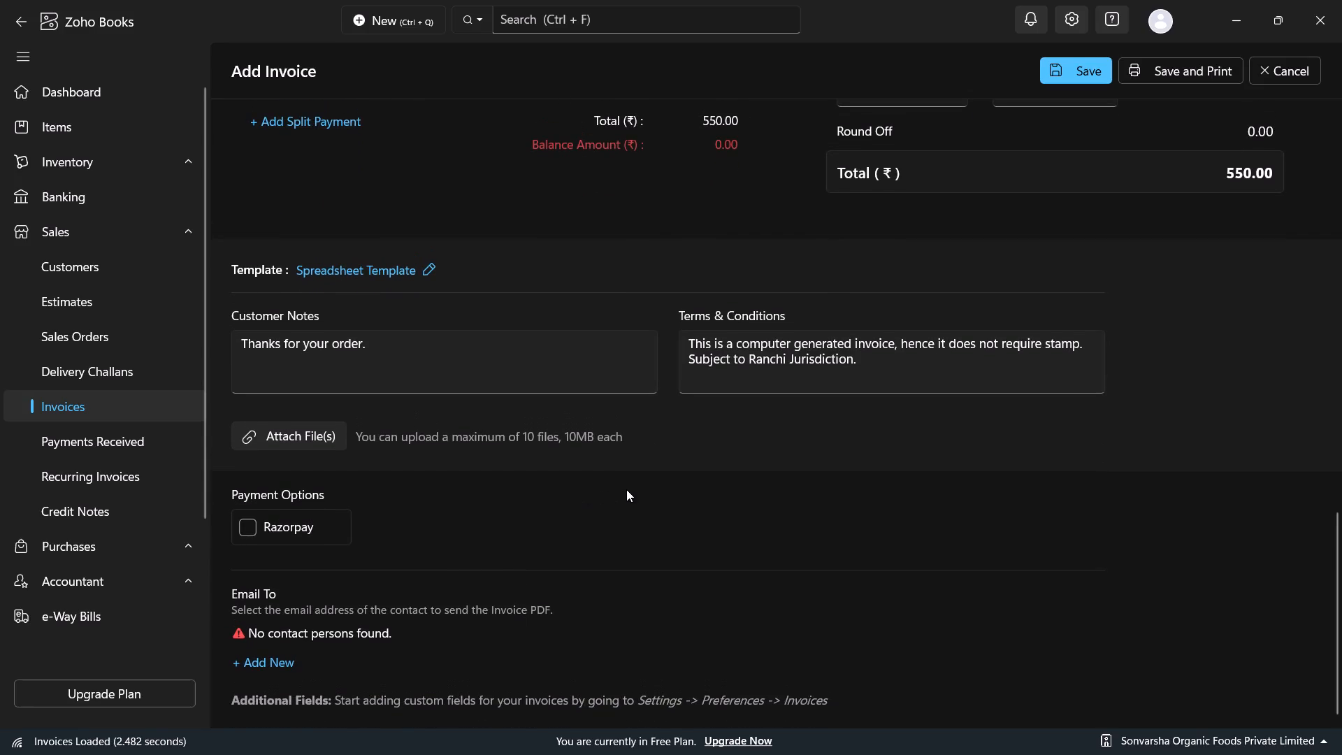
scroll(626, 489, "down", 1)
scroll(626, 489, "up", 3)
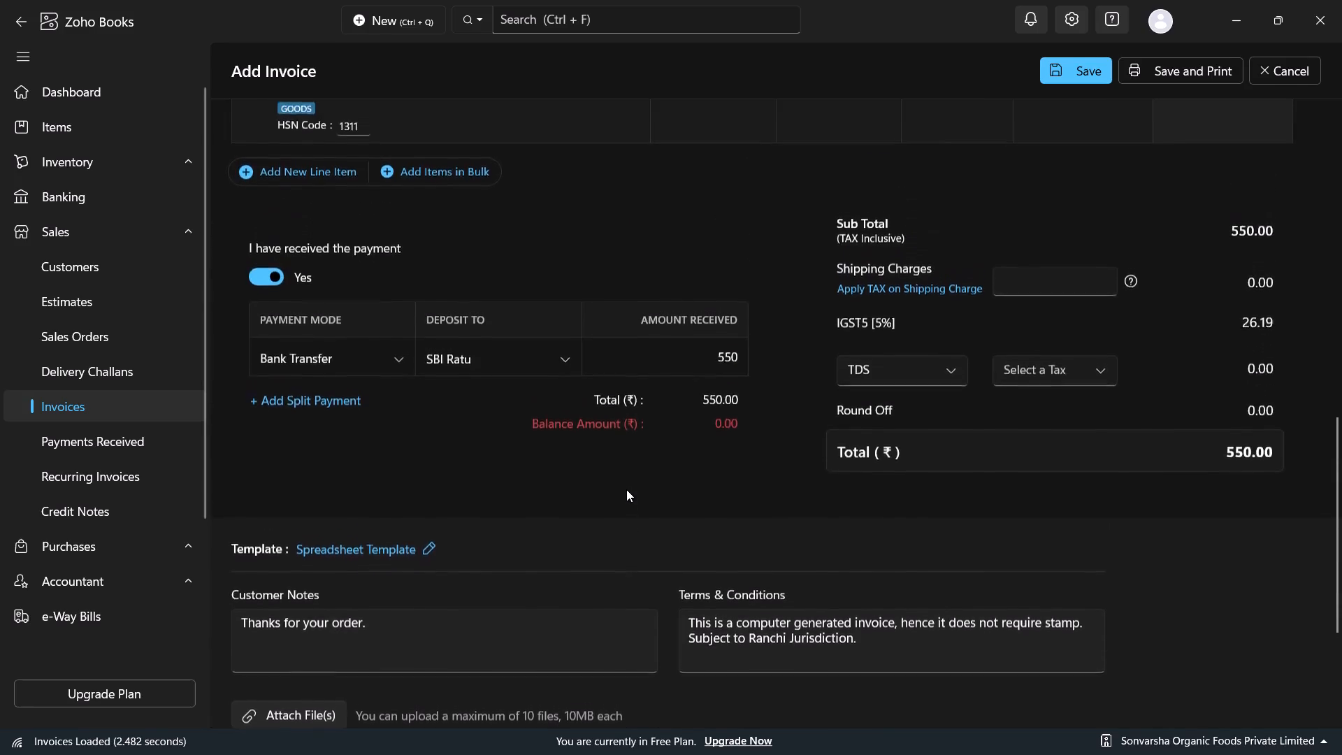
scroll(626, 489, "up", 6)
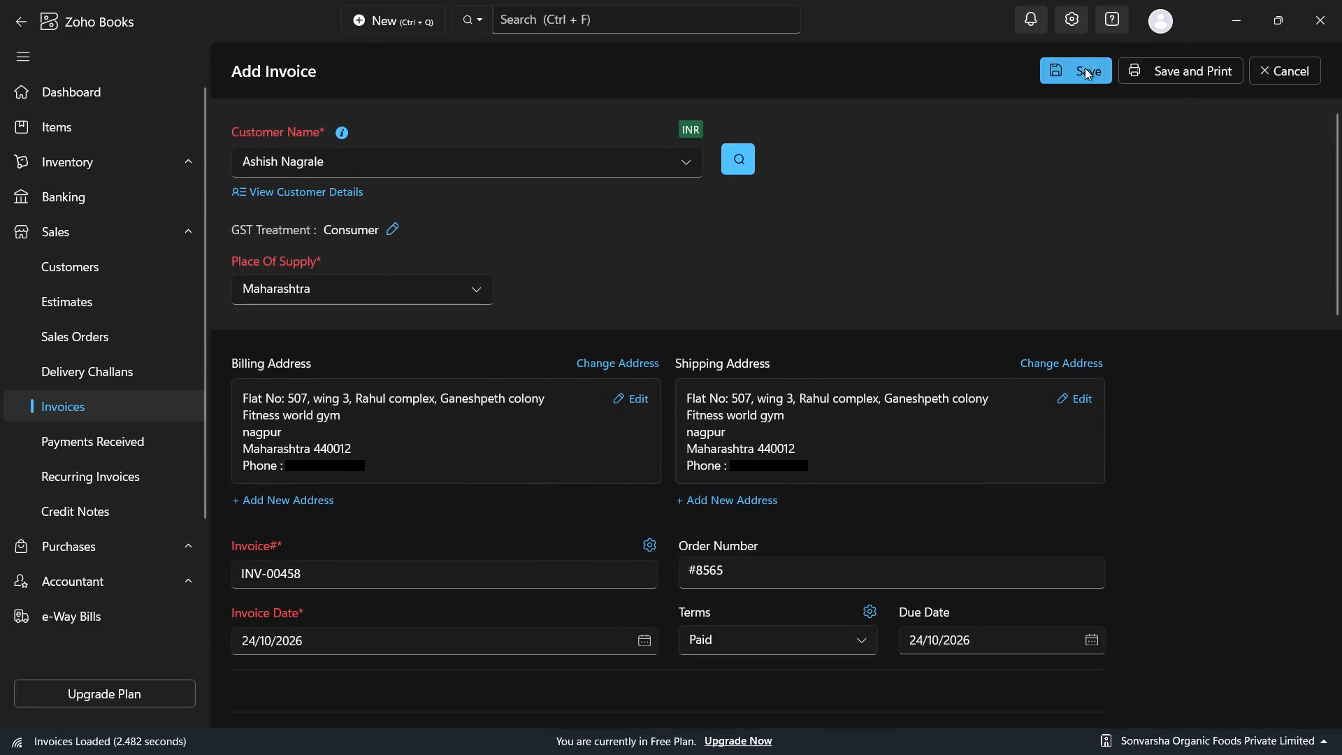
left_click(1143, 66)
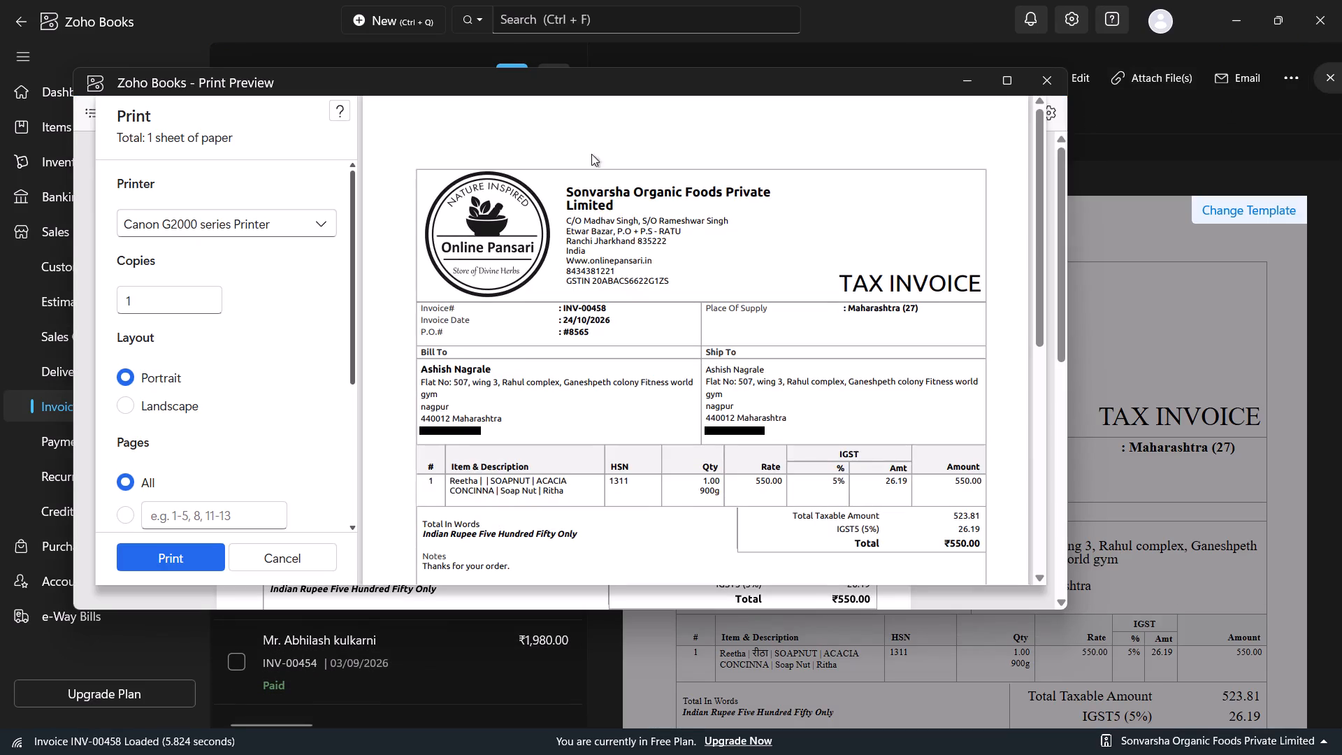
Set the invoice's print destination to Save as PDF and check the page preview down to the notes.
left_click(252, 230)
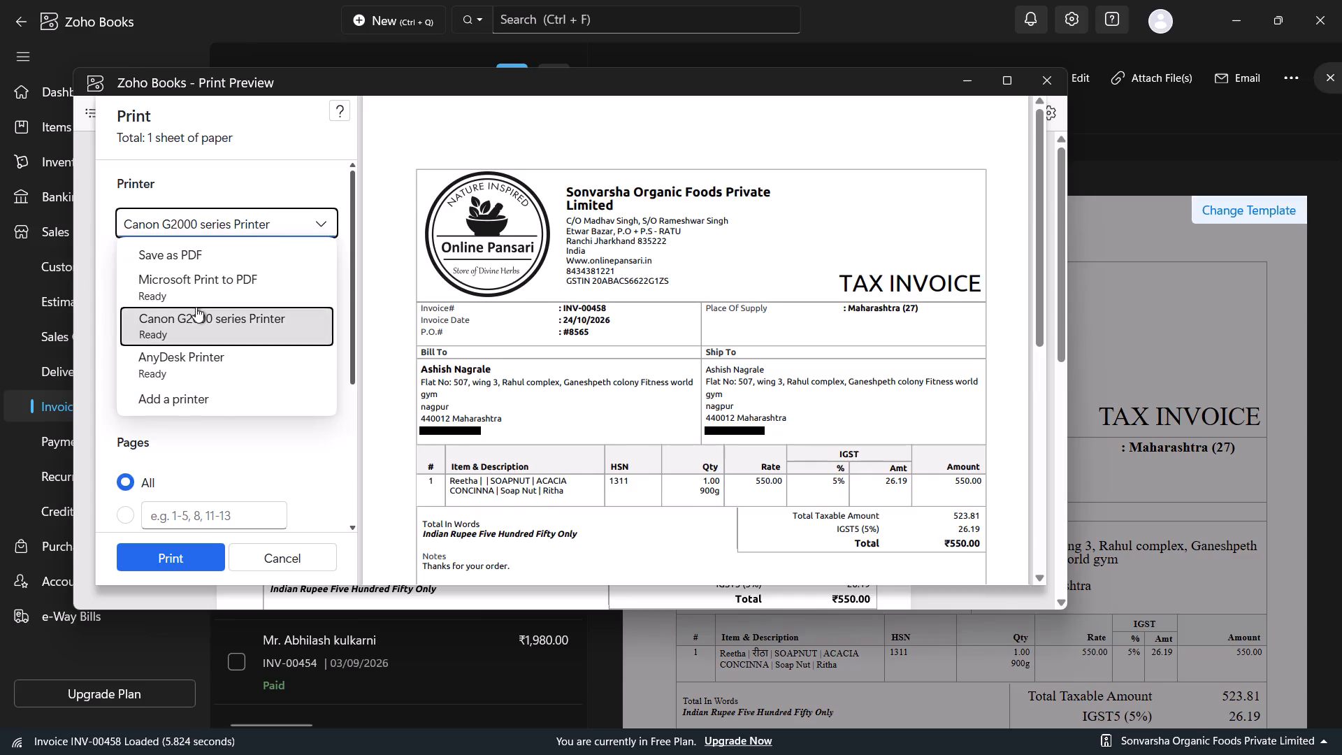
left_click(212, 259)
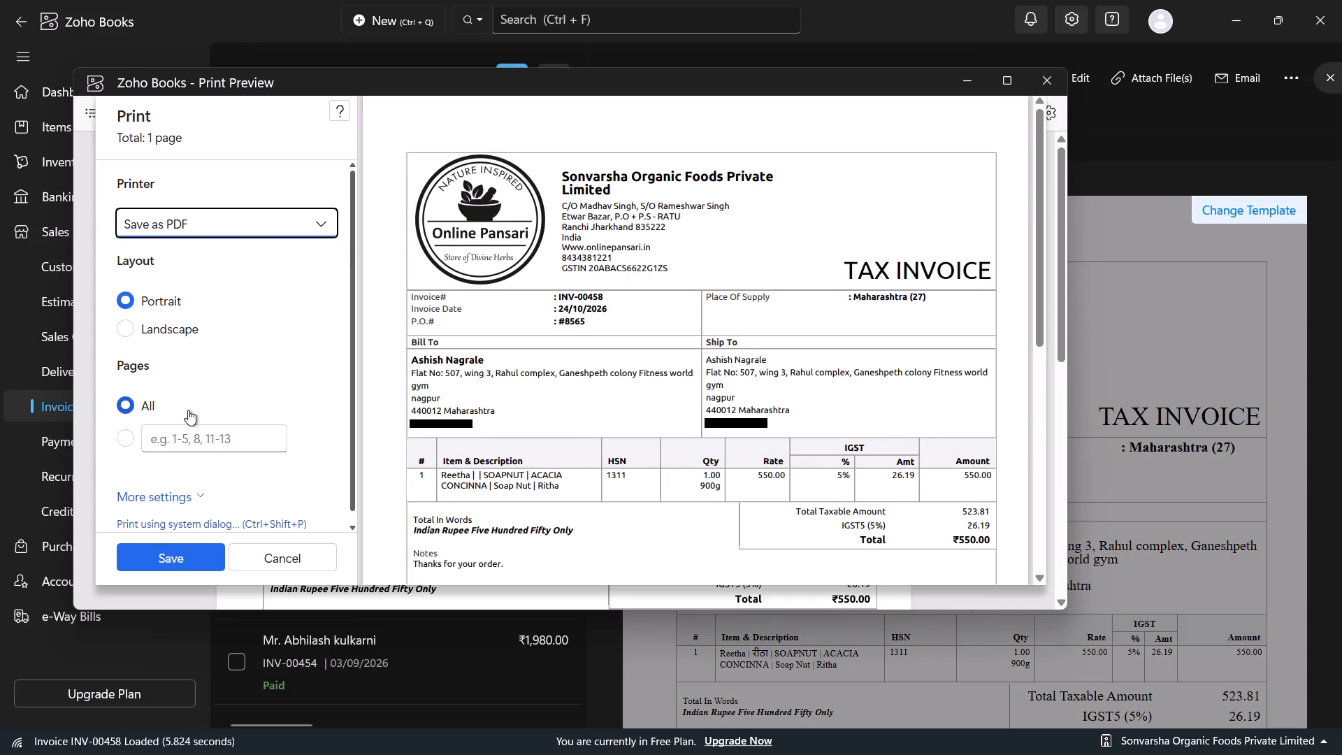
left_click(508, 396)
scroll(508, 396, "down", 1)
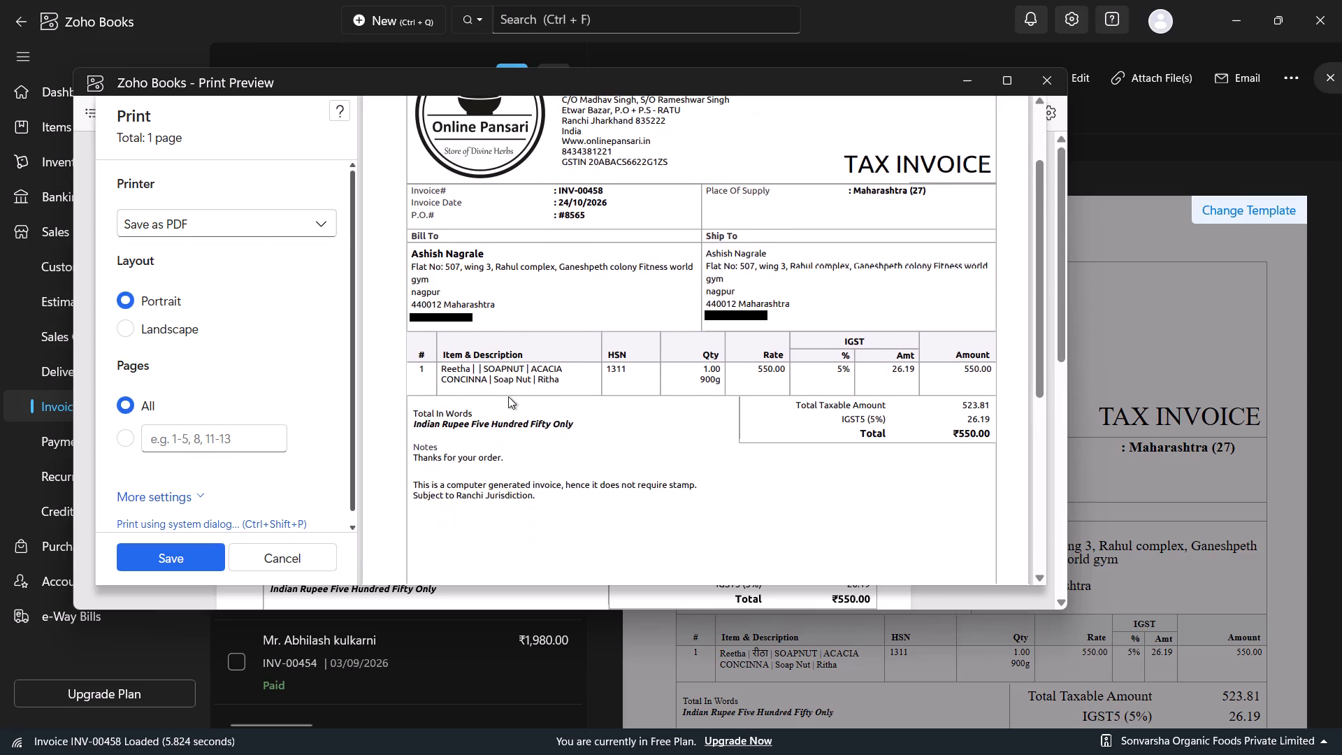
scroll(508, 396, "down", 2)
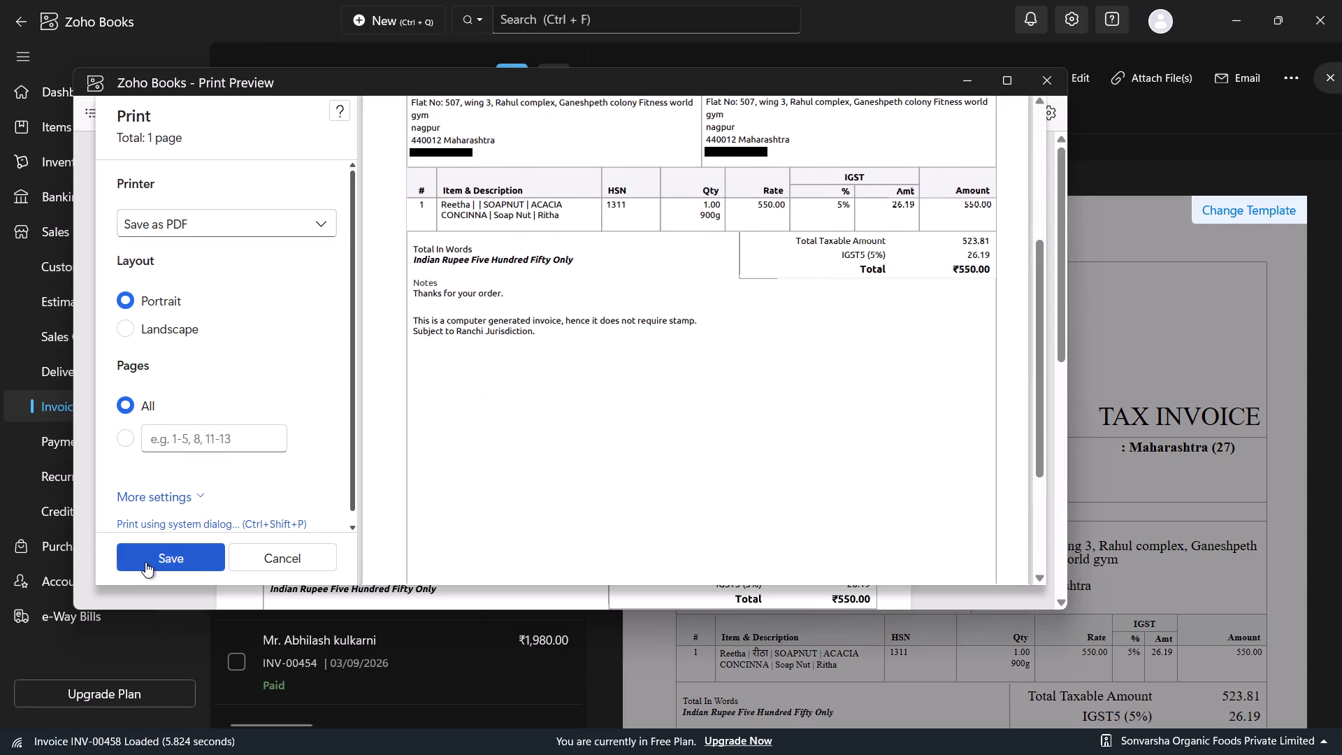
Save the invoice as a PDF in the Downloads folder, keeping the suggested file name.
left_click(171, 557)
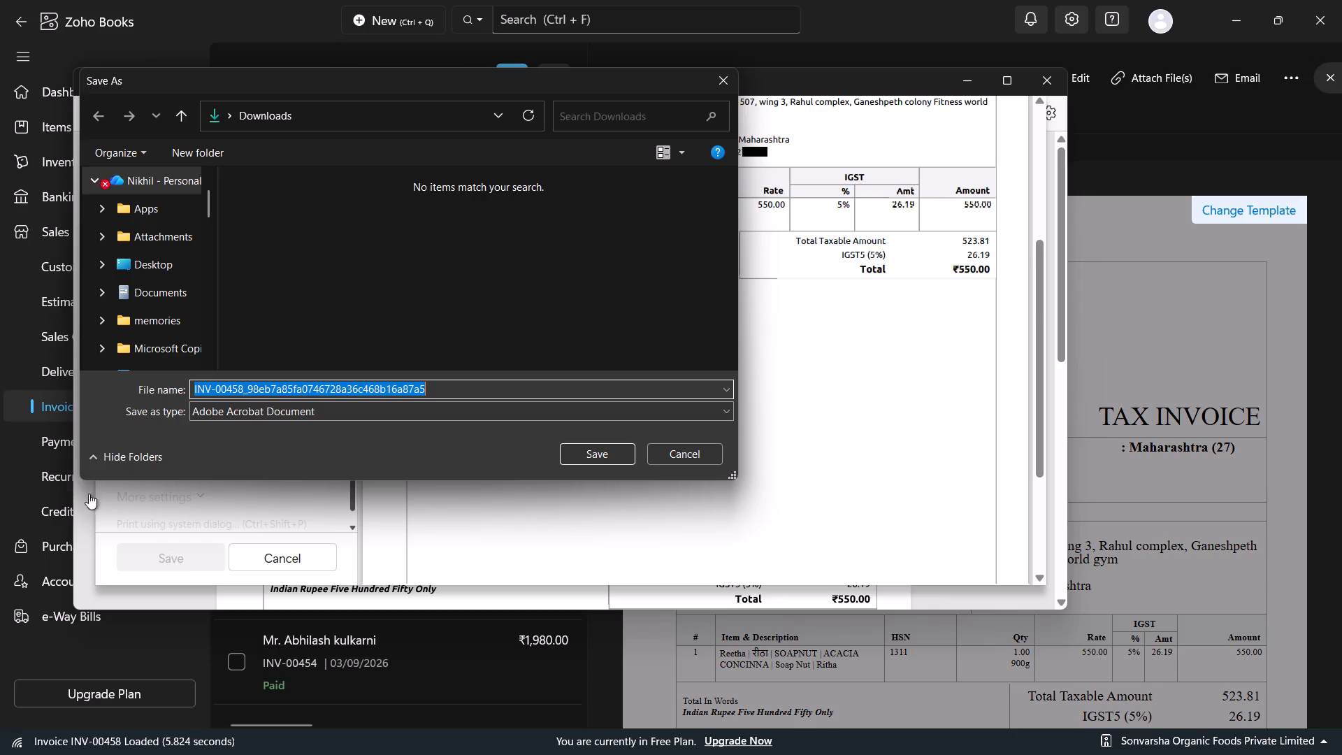
scroll(187, 309, "down", 1)
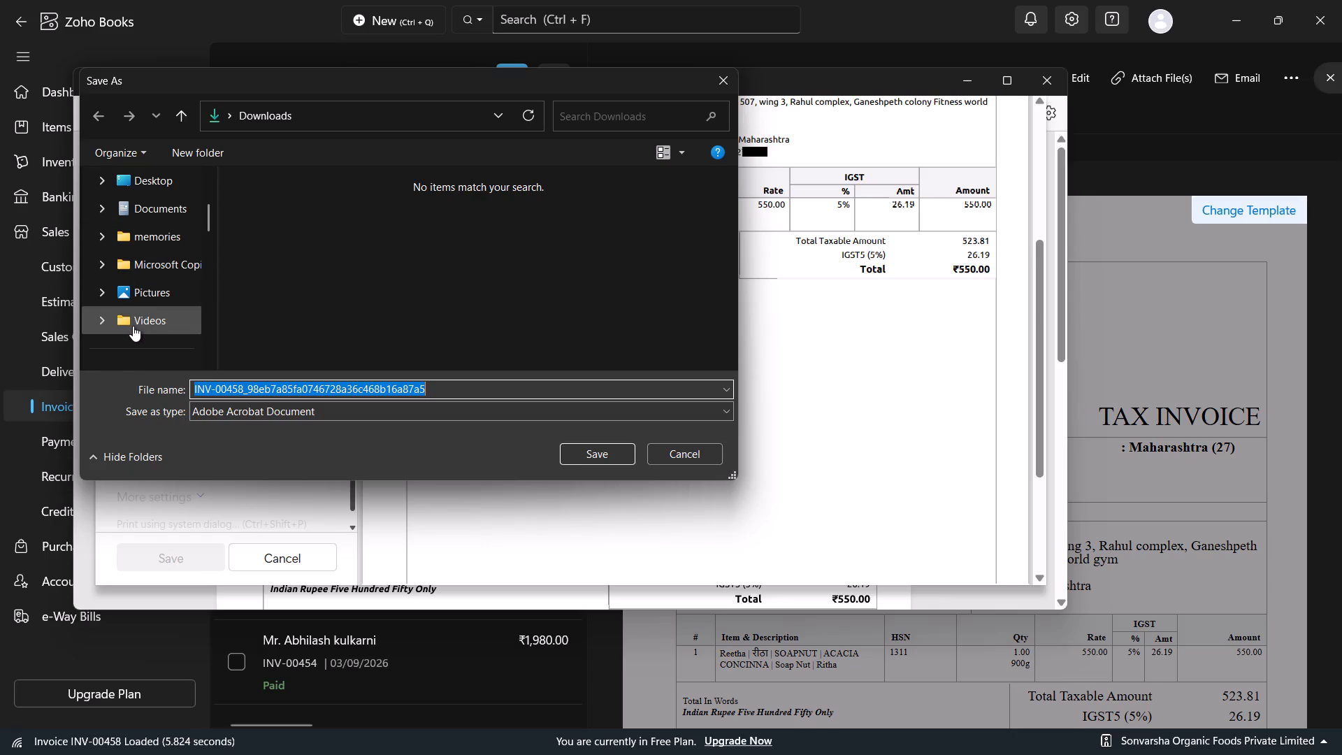
scroll(133, 326, "down", 1)
double_click(150, 319)
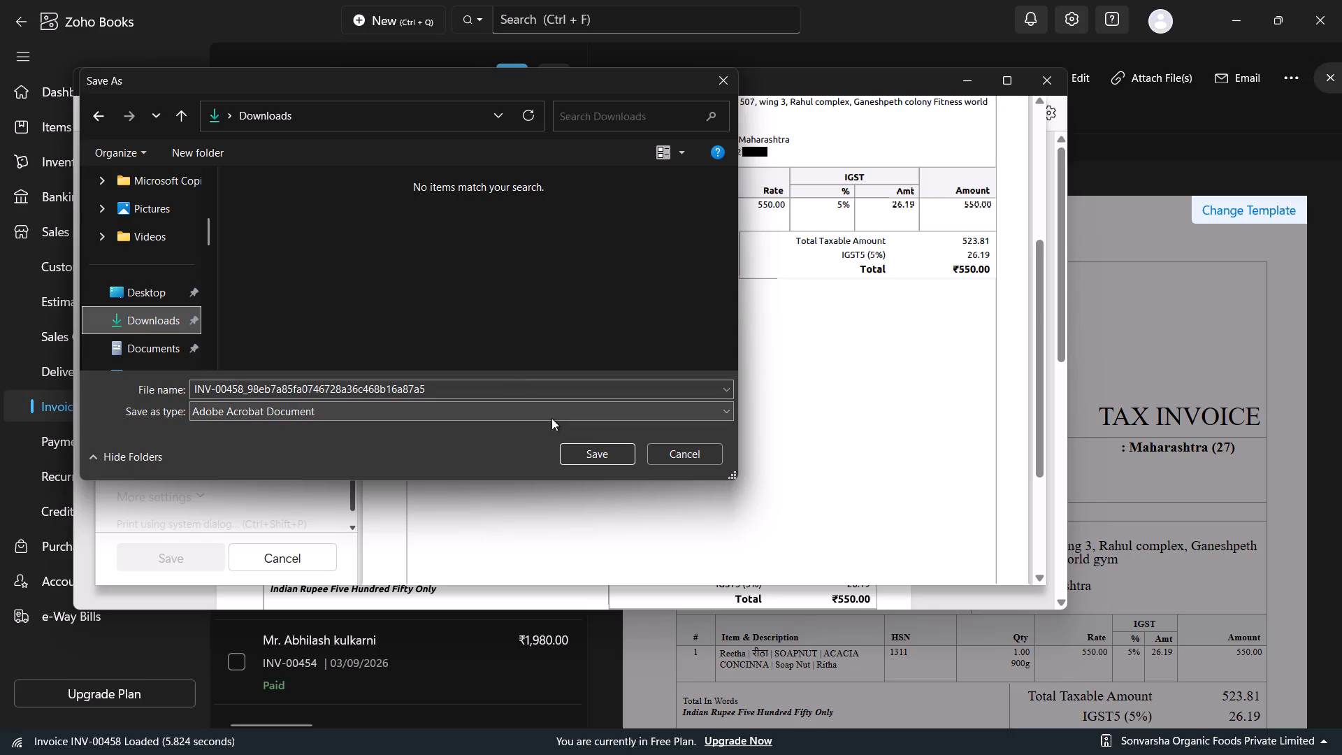
left_click(587, 455)
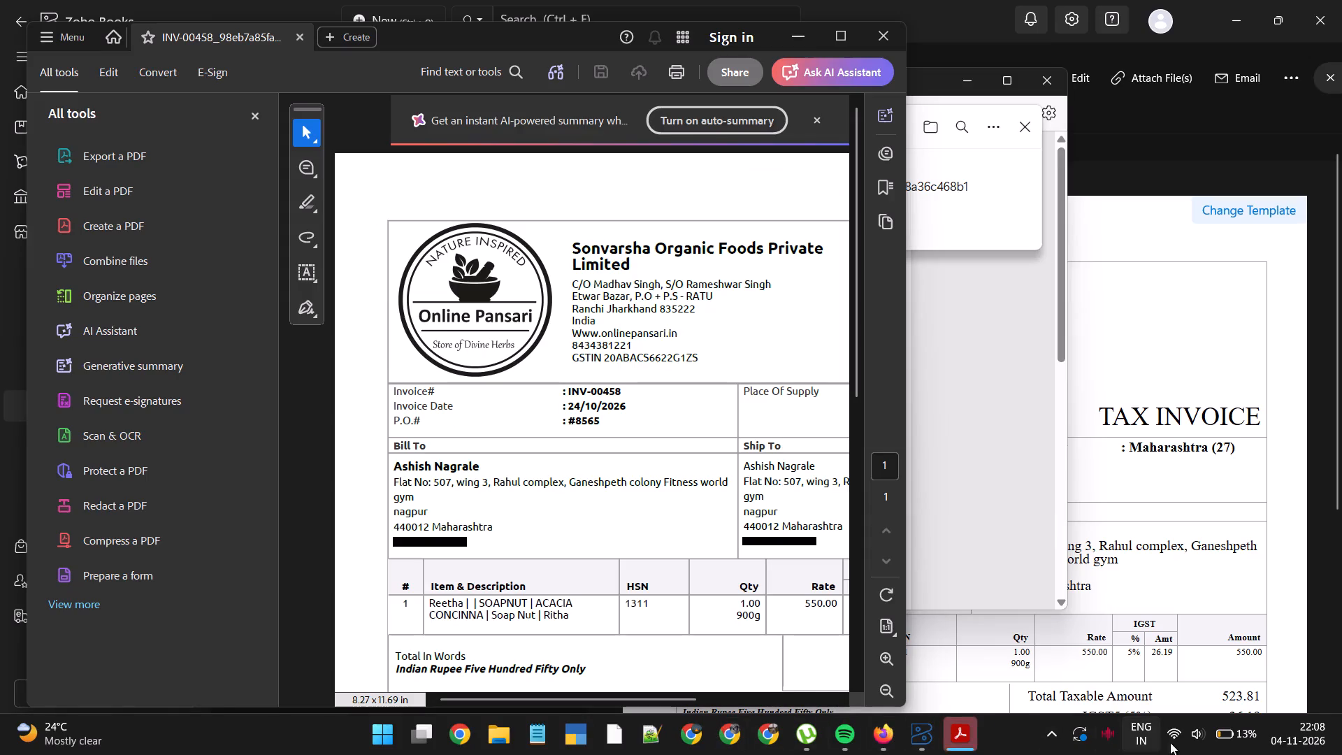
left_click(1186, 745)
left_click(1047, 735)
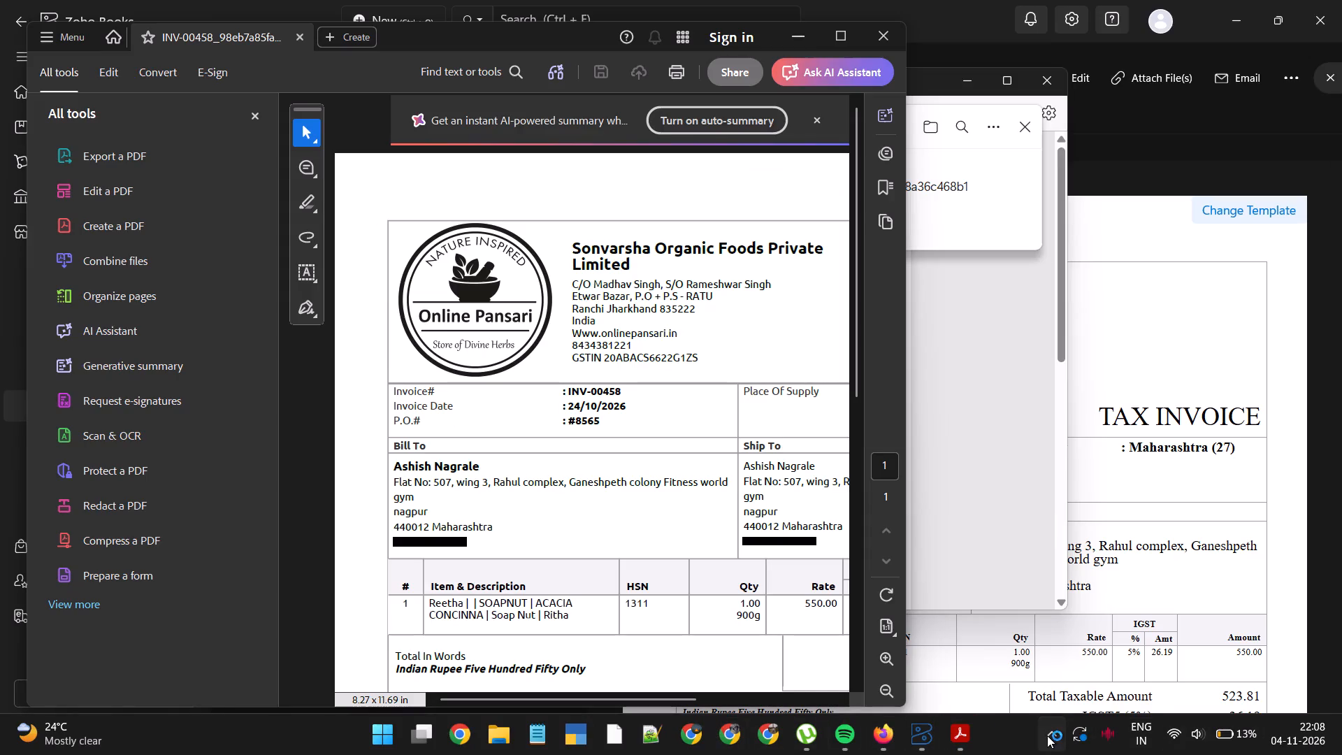
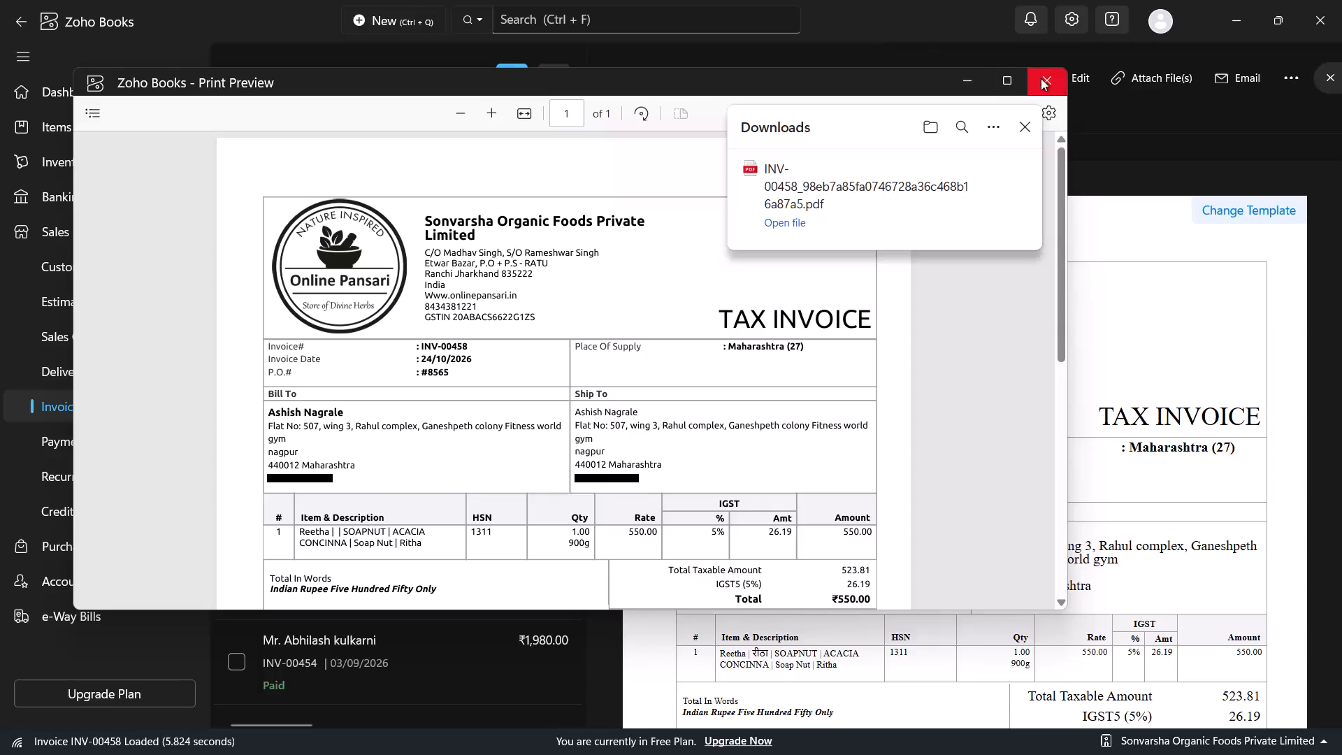
Close the invoice's print preview and minimize the Zoho Books window.
left_click(1048, 87)
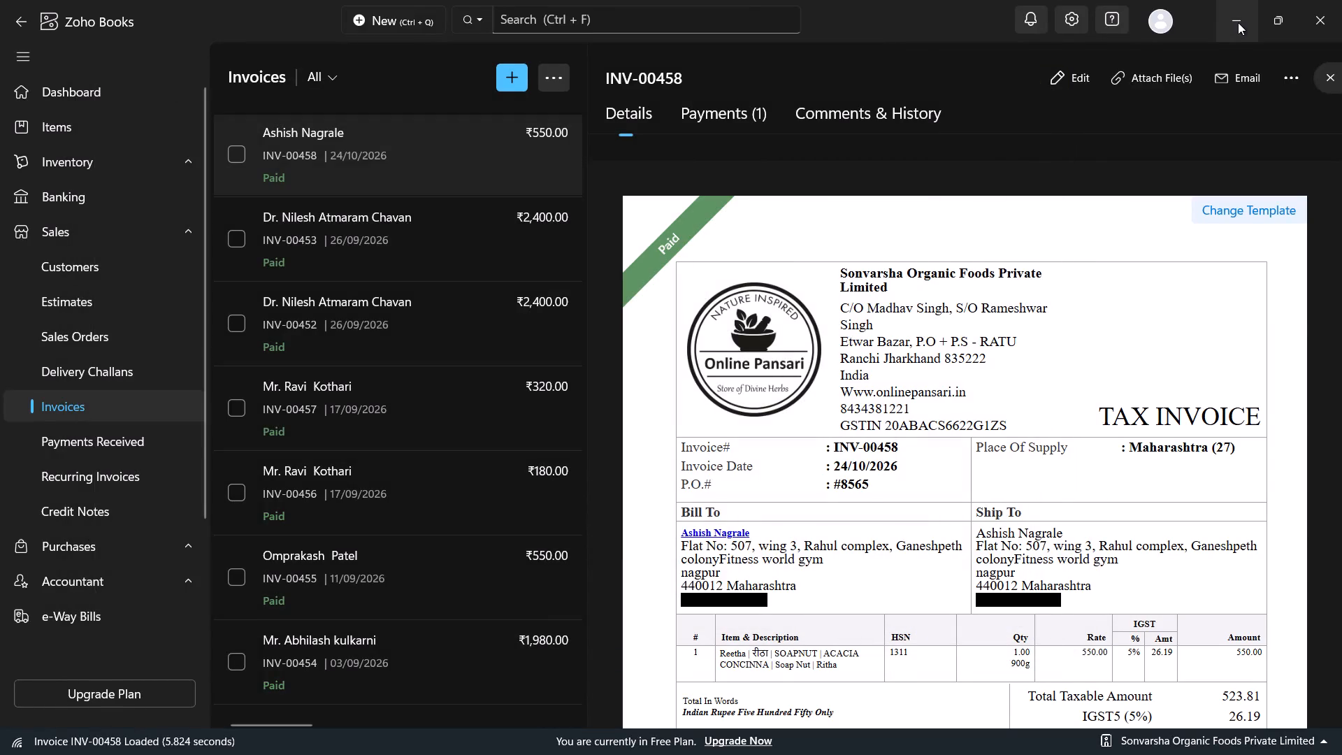
left_click(1239, 22)
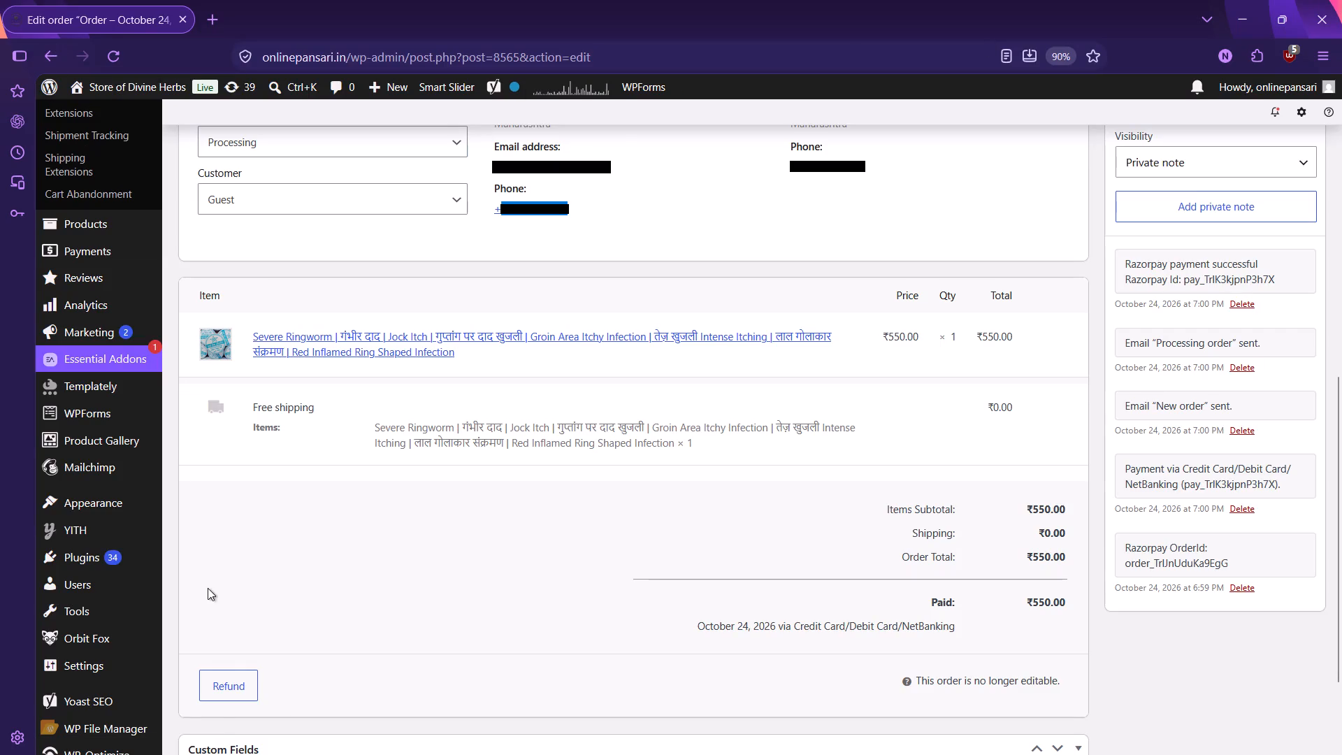
Go back from the order #8565 page to the WooCommerce orders list in Firefox and look over the recent orders.
left_click(41, 50)
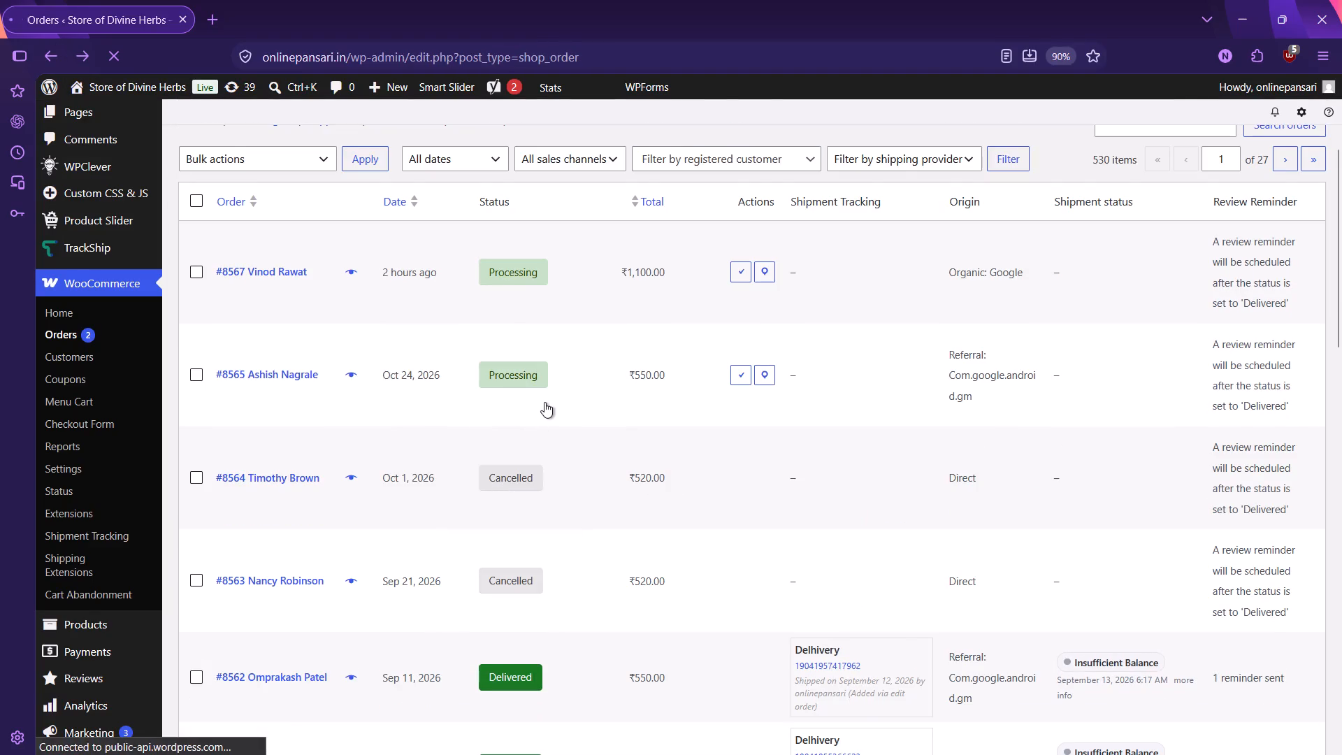
scroll(544, 402, "down", 1)
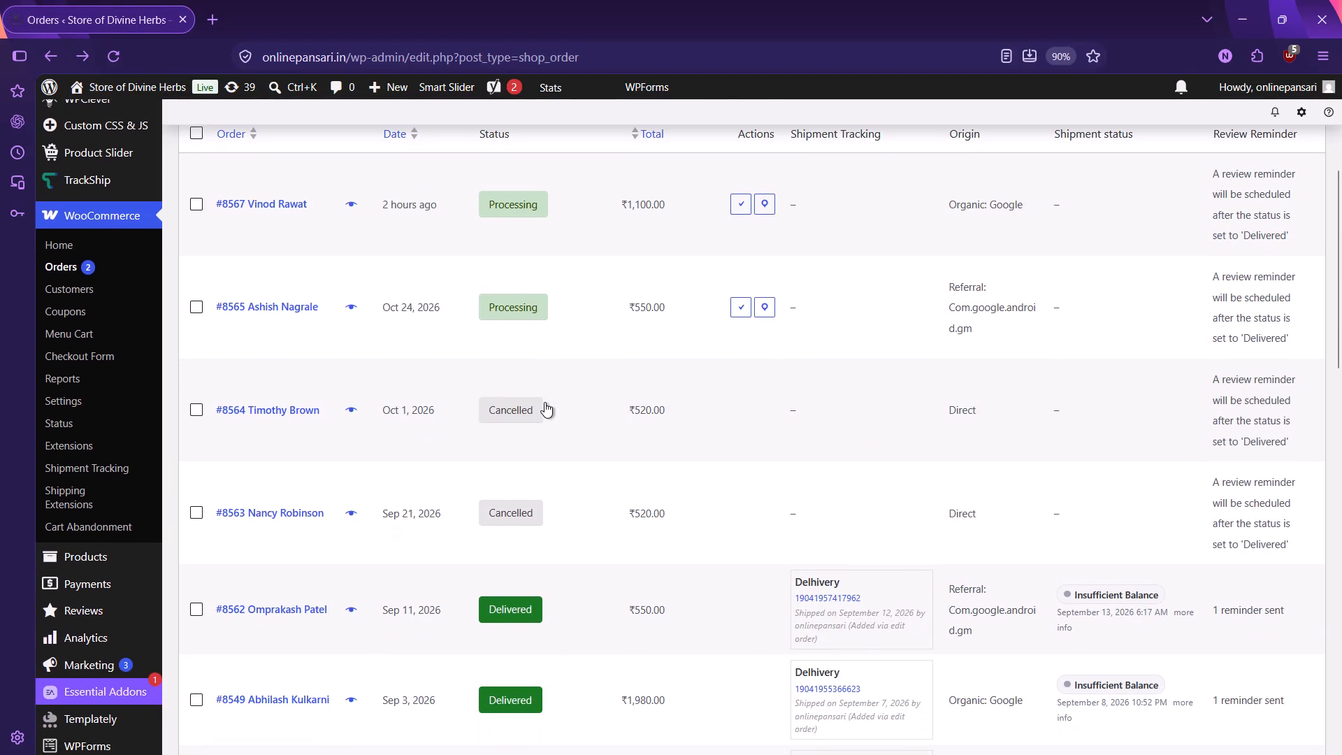
scroll(544, 402, "up", 2)
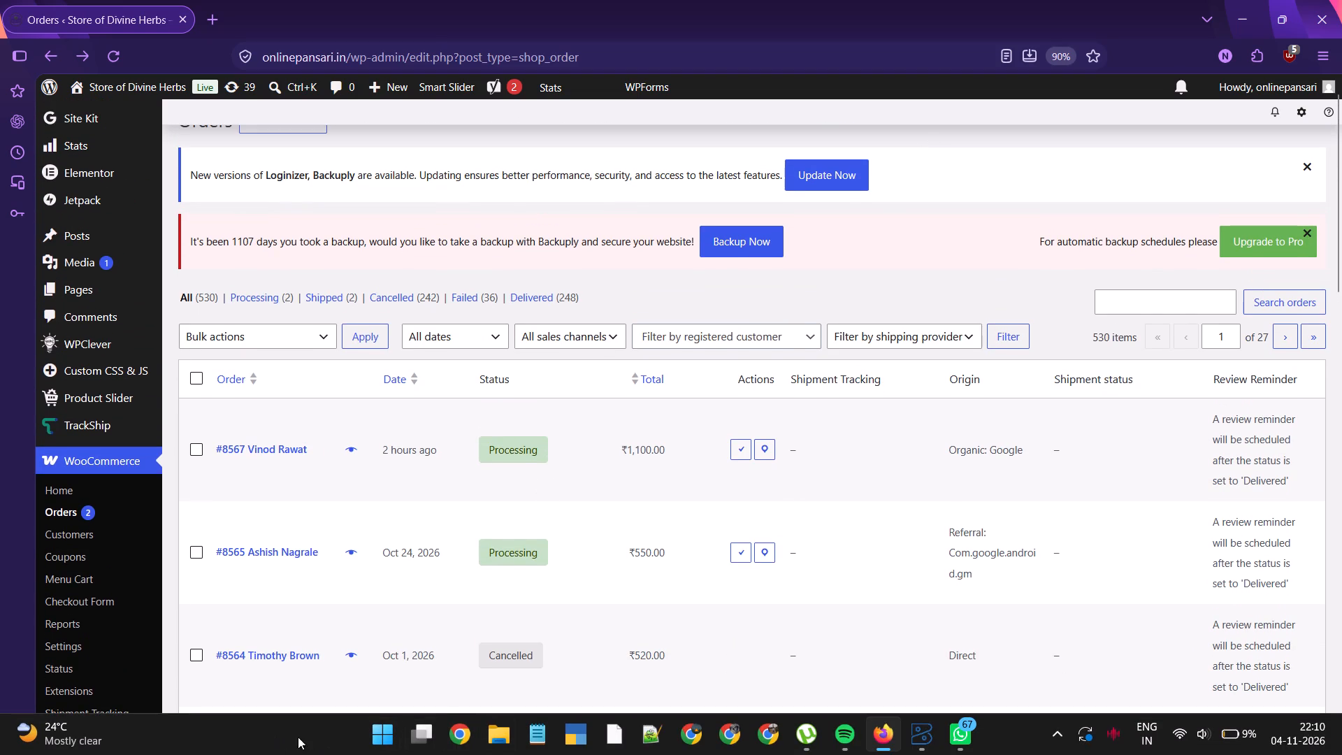
Shut down the computer.
left_click(384, 736)
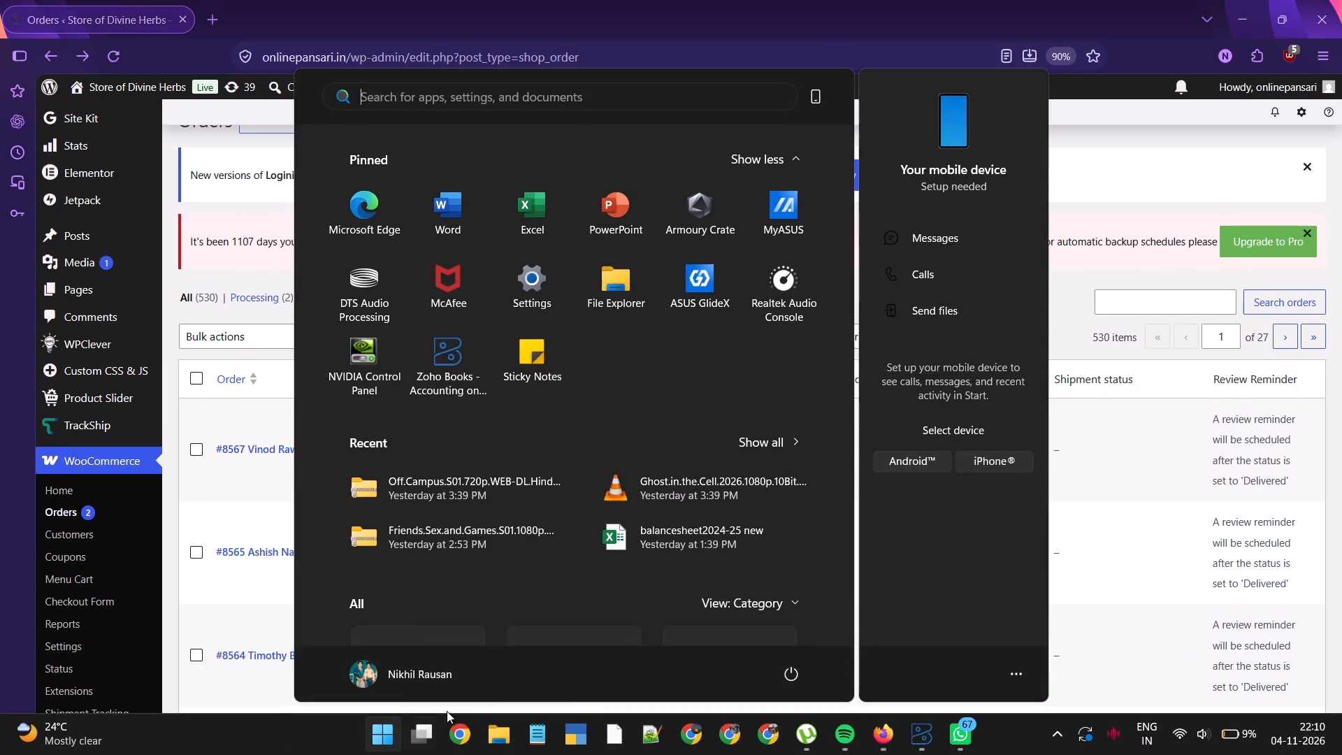
left_click(805, 670)
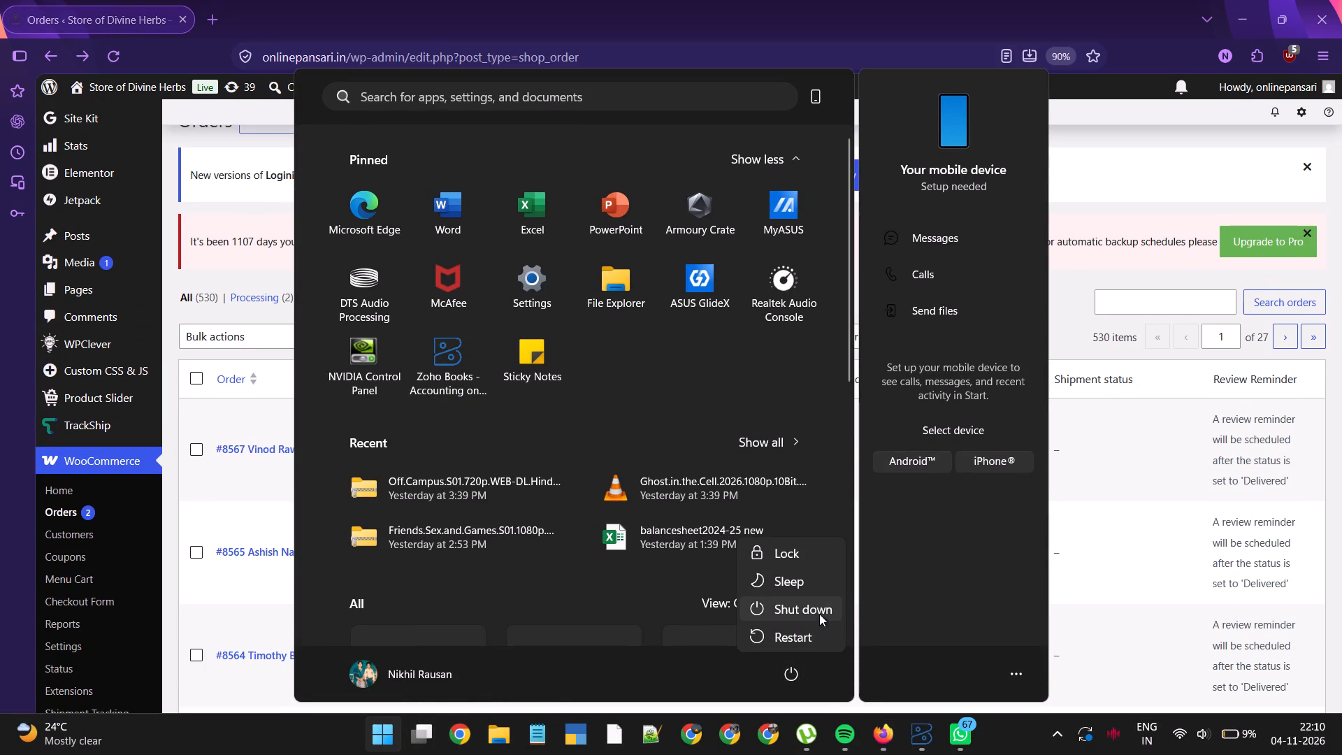
left_click(816, 608)
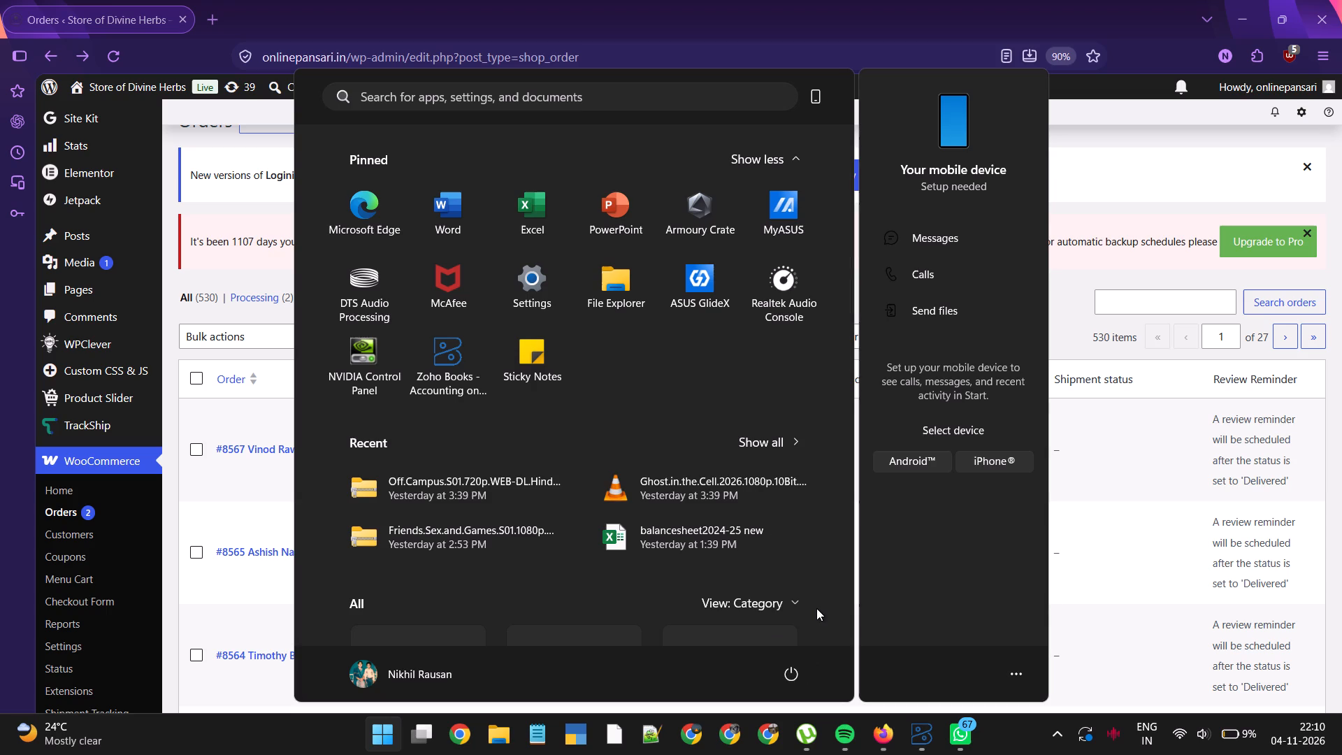